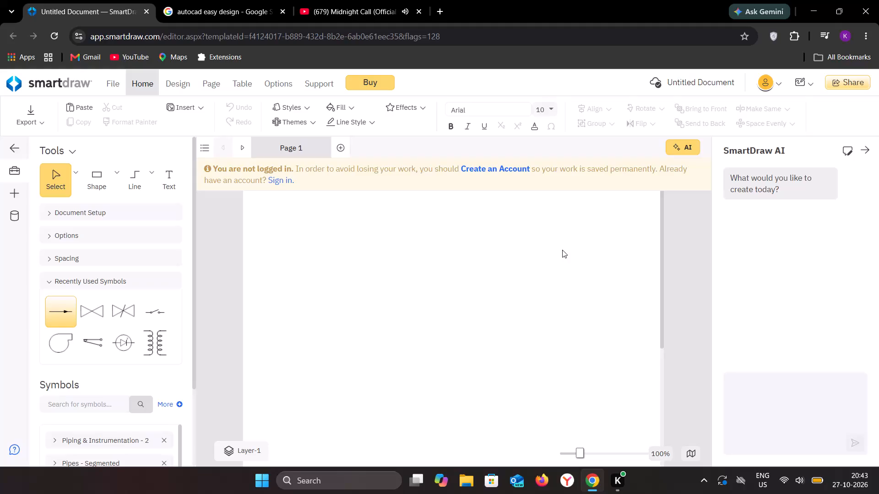
Set the Line tool to draw straight lines.
left_click_drag(577, 448, 586, 447)
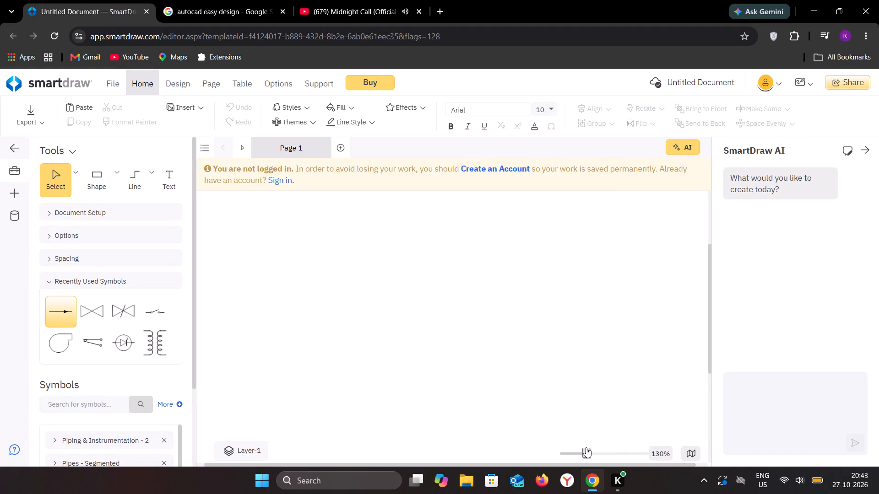
left_click_drag(586, 447, 586, 447)
left_click(586, 447)
left_click(153, 179)
left_click(192, 223)
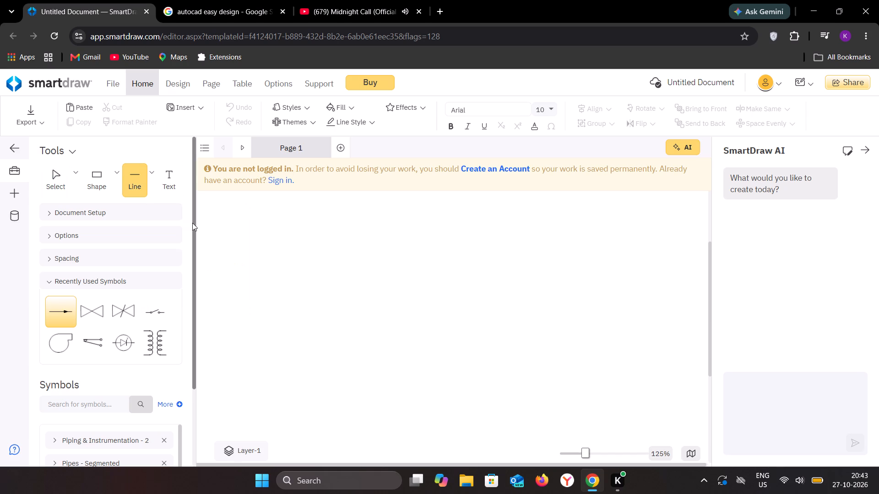
left_click(294, 213)
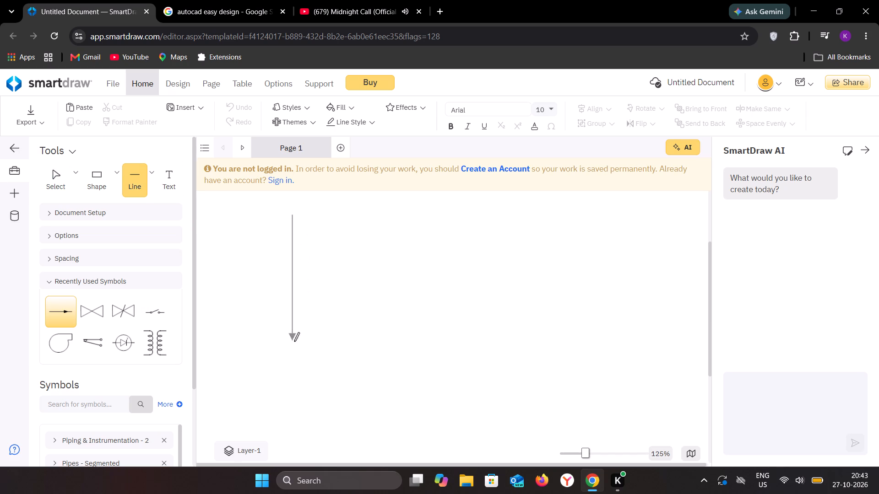
key("Escape")
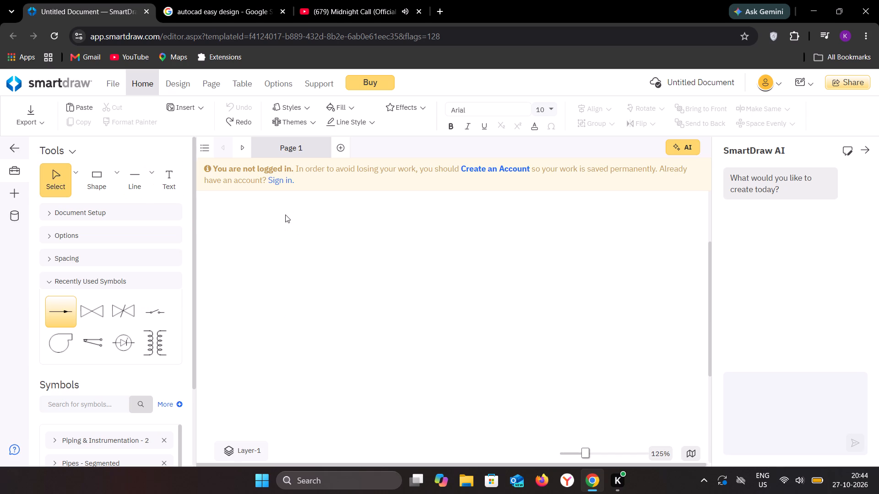
Check the five-sided plate in the reference image, and draw its horizontal top edge as a straight line in the SmartDraw document.
left_click(251, 16)
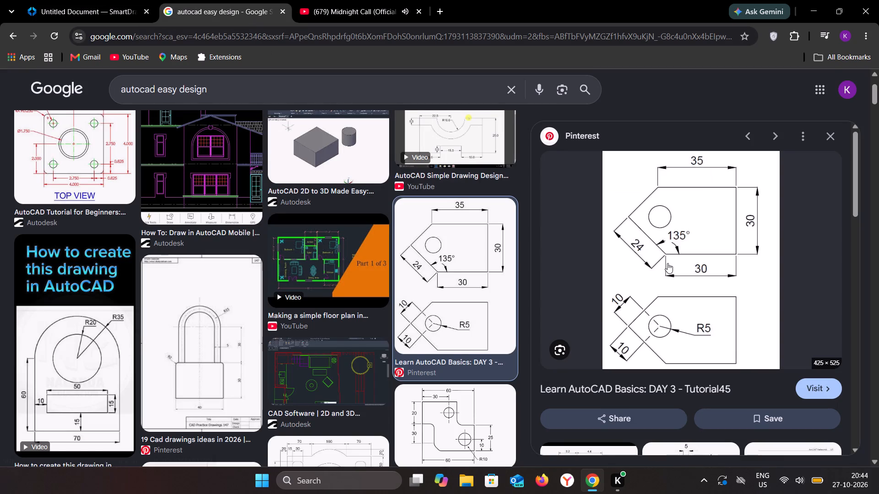
scroll(667, 263, "left", 3)
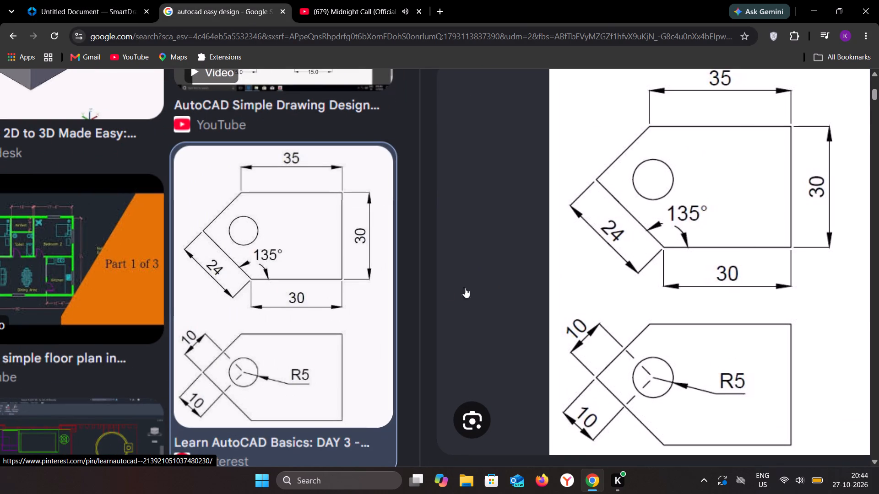
left_click(120, 0)
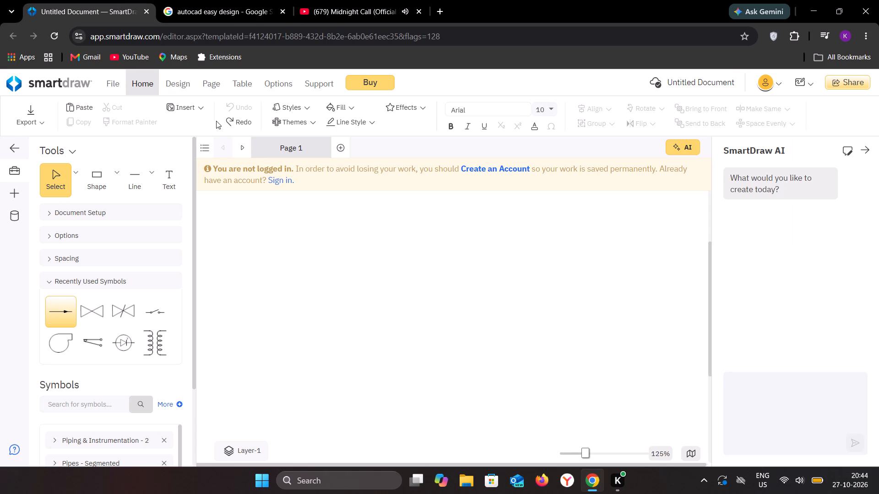
left_click(133, 181)
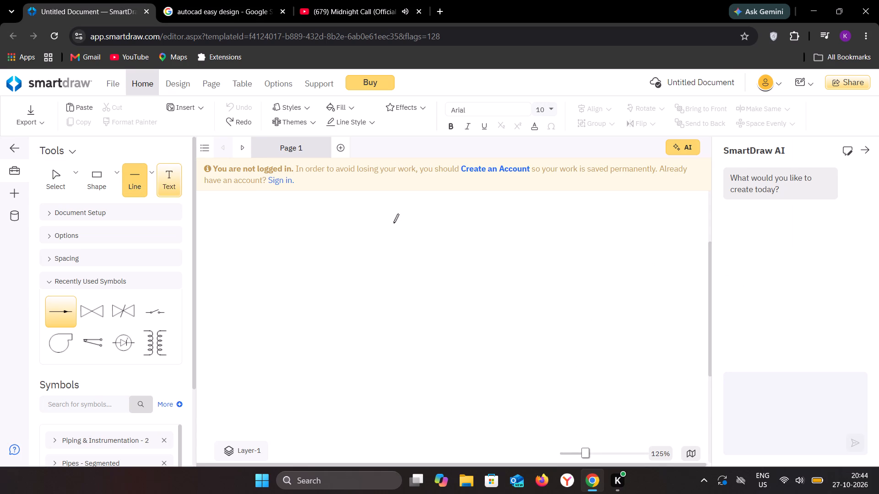
left_click(376, 209)
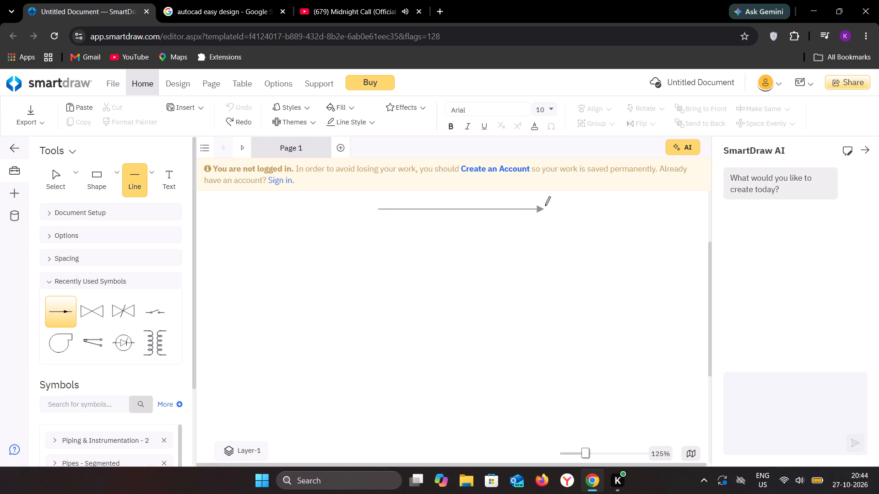
left_click(543, 205)
left_click(478, 242)
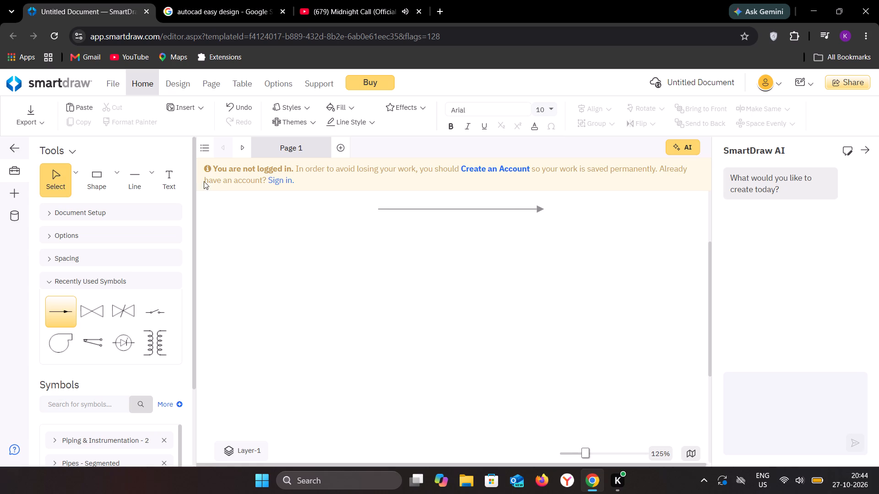
Draw the plate's vertical right edge straight down from the right end of the top edge, roughly as long as that edge.
left_click(131, 184)
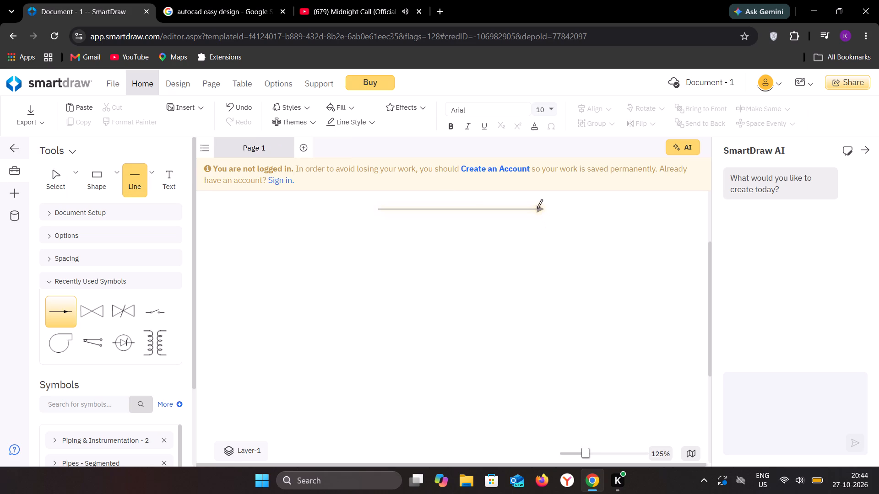
left_click(537, 208)
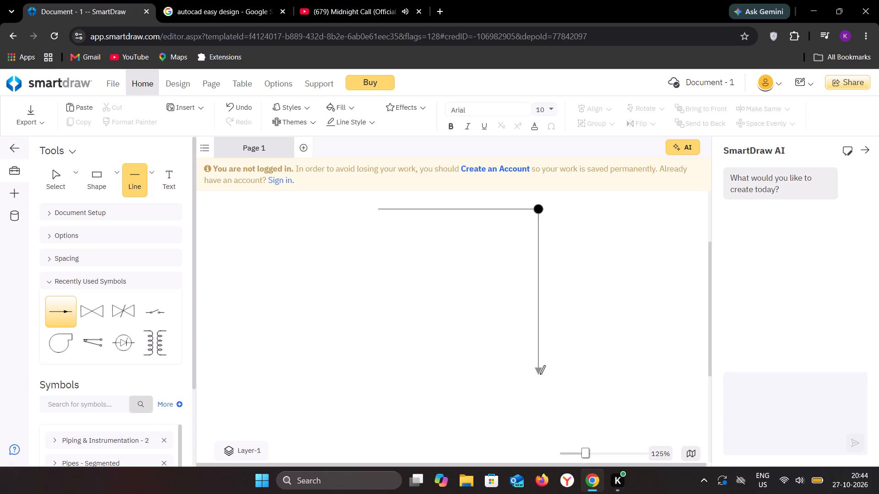
left_click(541, 372)
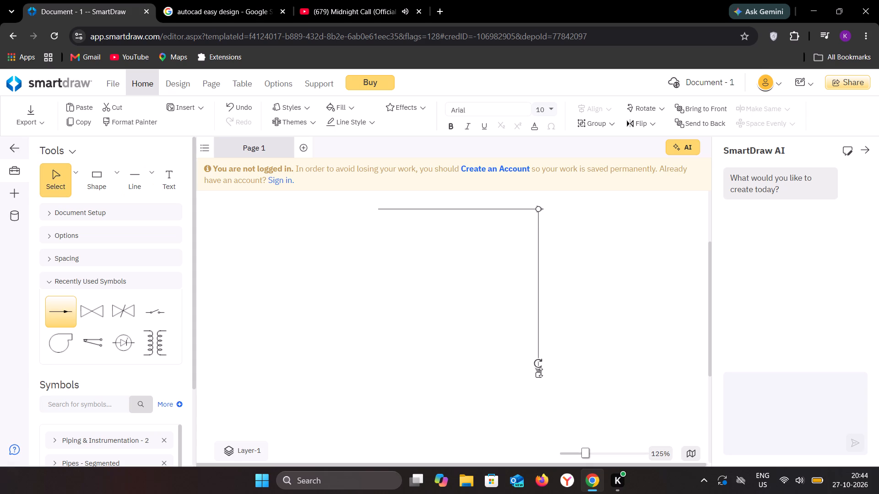
left_click(459, 246)
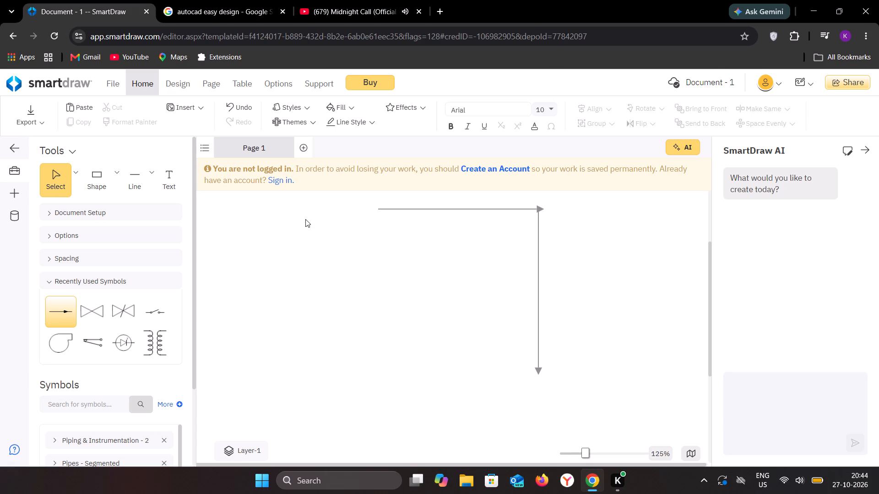
Draw the plate's horizontal bottom edge leftward from the lower end of the vertical edge, slightly shorter than the top edge, following the reference image.
left_click(206, 0)
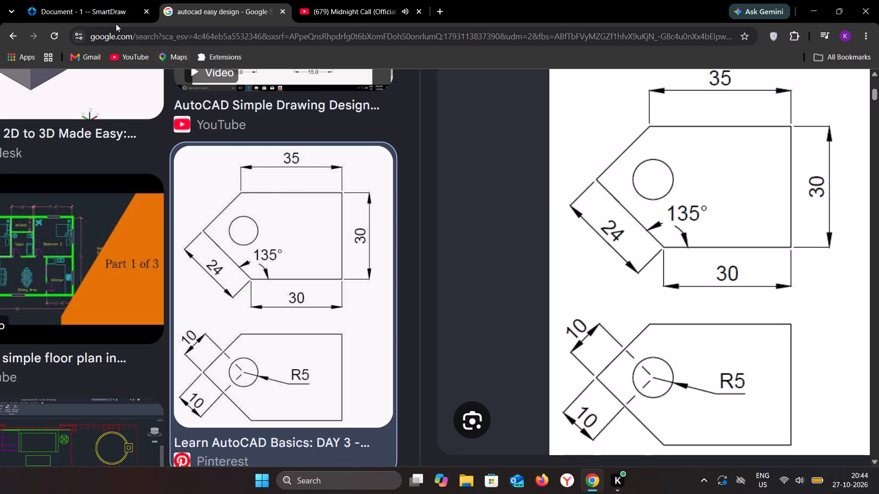
left_click(107, 5)
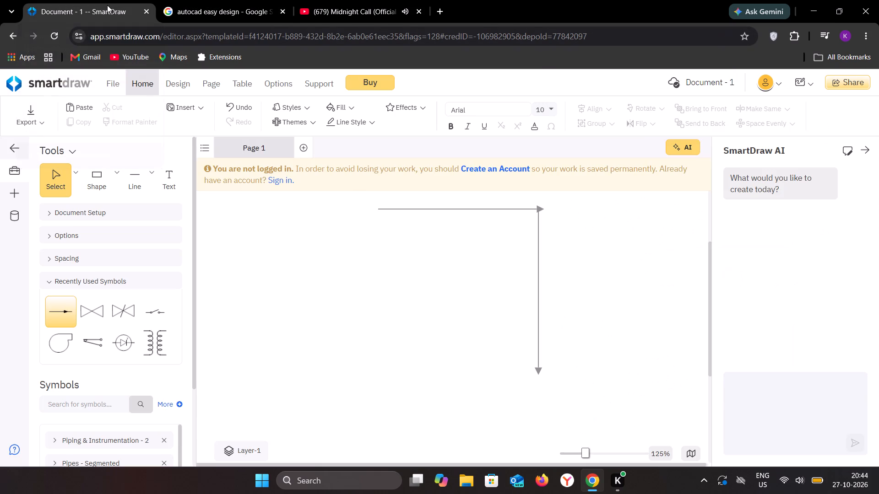
left_click(131, 184)
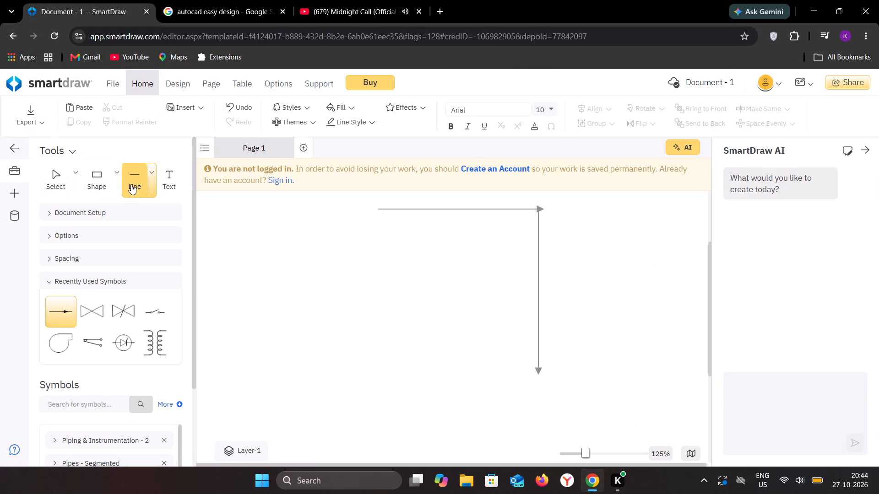
left_click(539, 371)
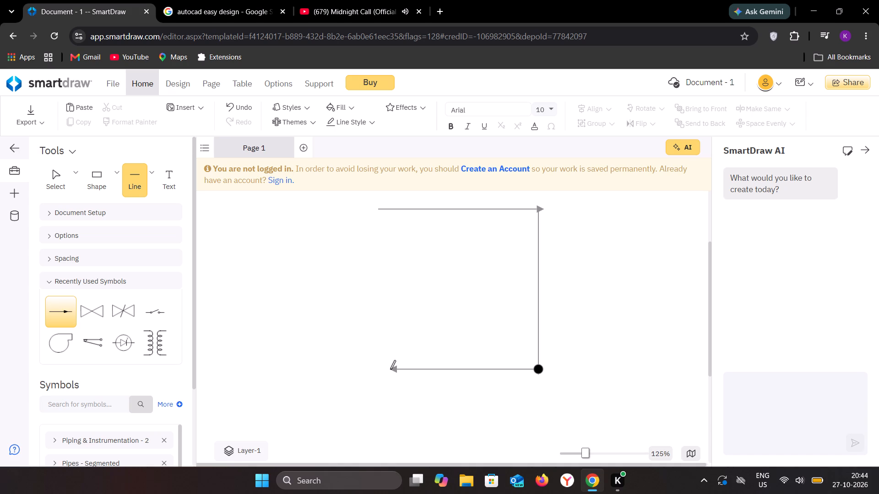
left_click(390, 369)
left_click(472, 300)
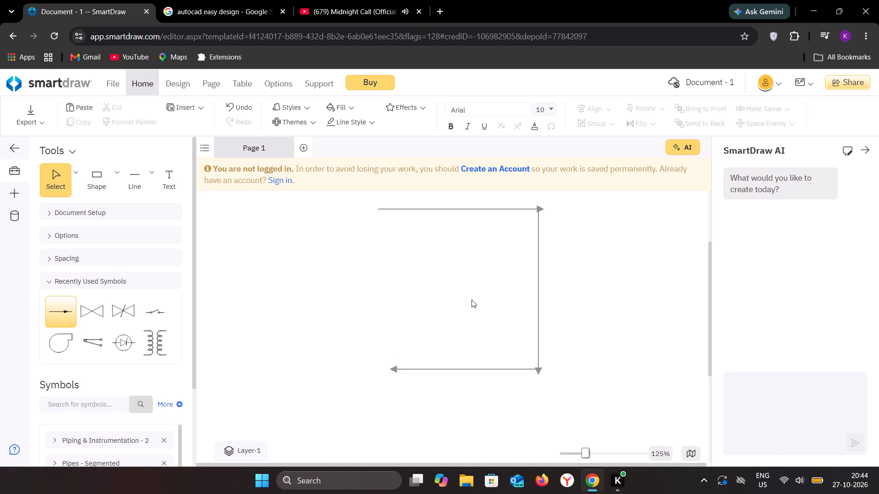
Draw the upper slanted edge from the left end of the top edge down and outward to the plate's left tip.
left_click(133, 185)
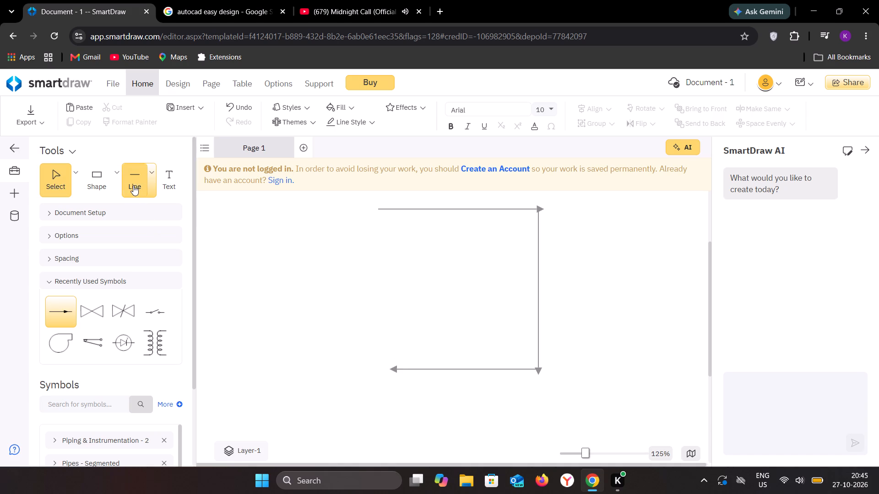
left_click(379, 209)
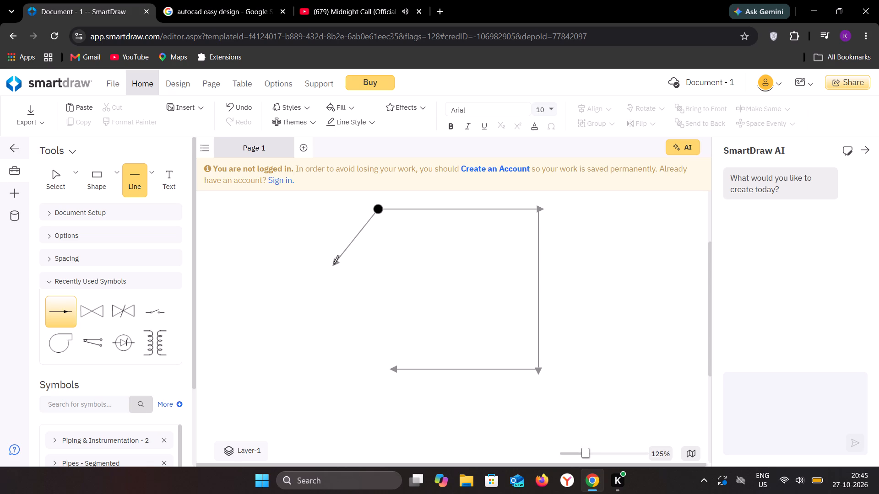
left_click(324, 273)
left_click(375, 331)
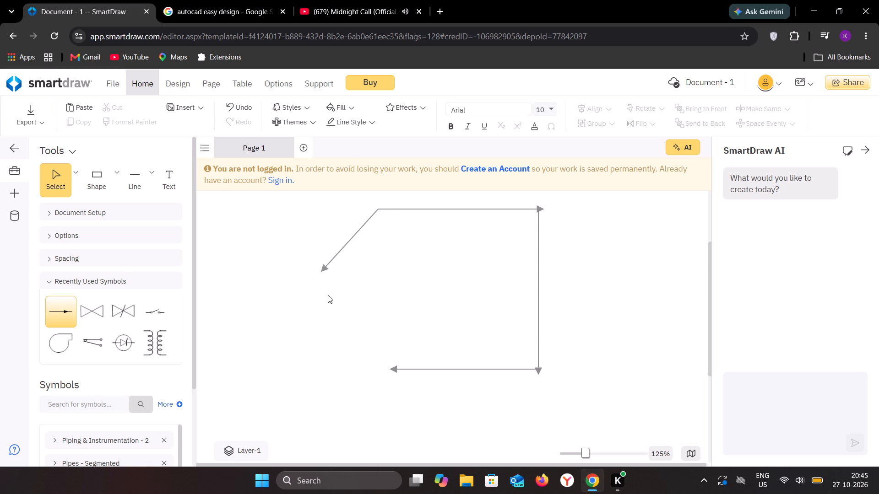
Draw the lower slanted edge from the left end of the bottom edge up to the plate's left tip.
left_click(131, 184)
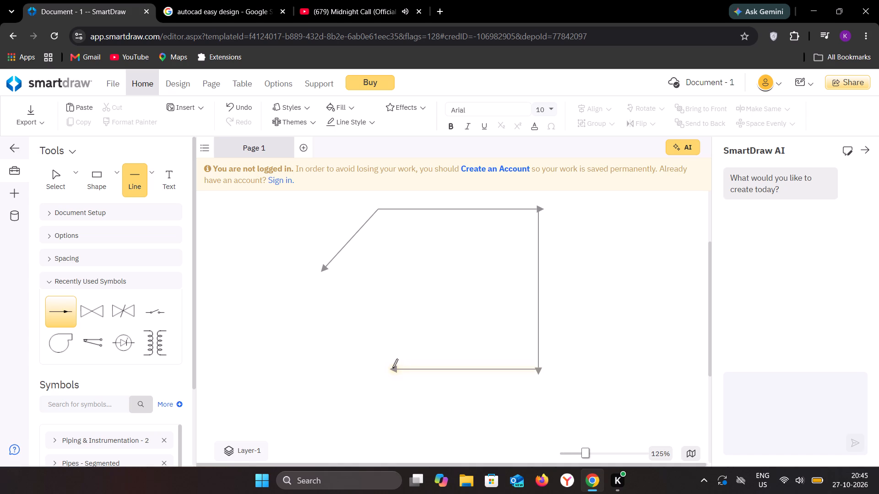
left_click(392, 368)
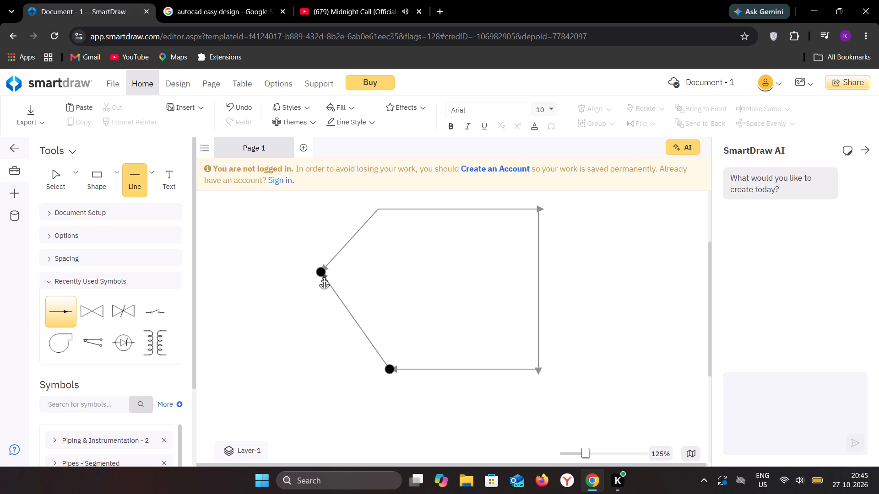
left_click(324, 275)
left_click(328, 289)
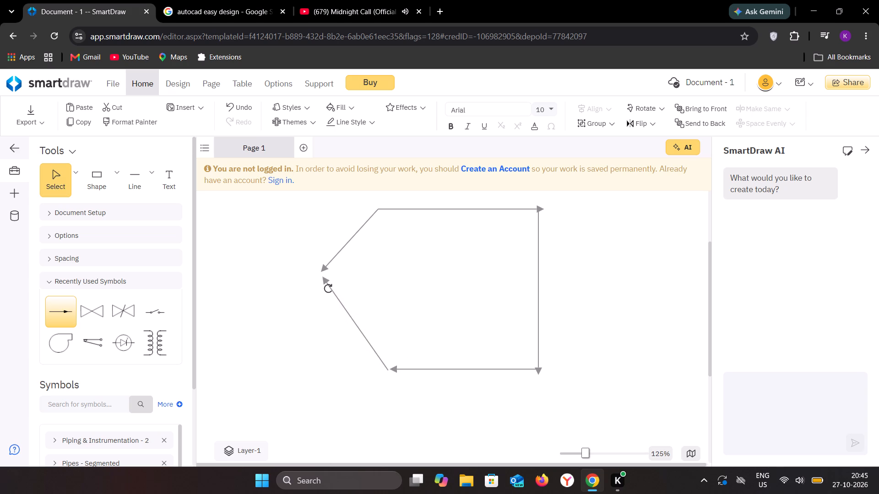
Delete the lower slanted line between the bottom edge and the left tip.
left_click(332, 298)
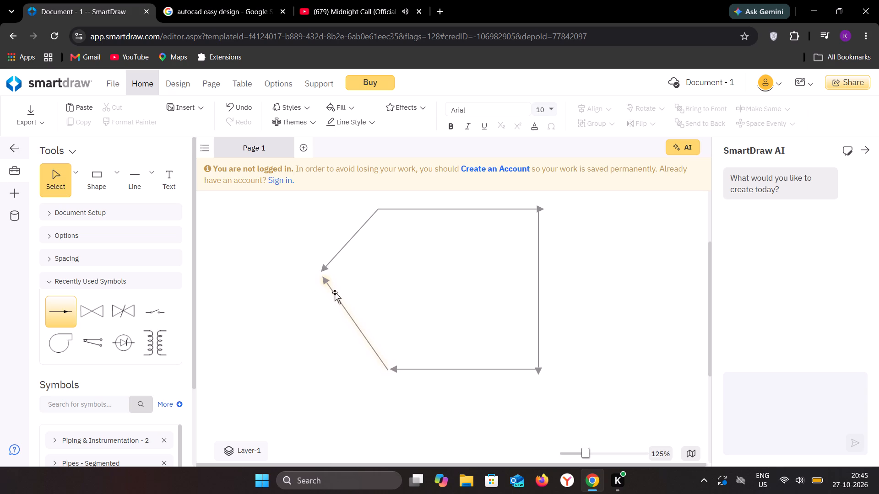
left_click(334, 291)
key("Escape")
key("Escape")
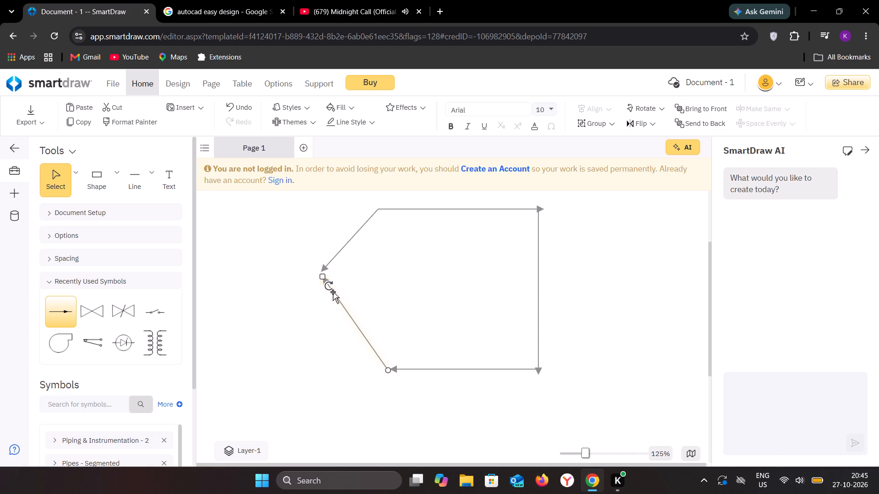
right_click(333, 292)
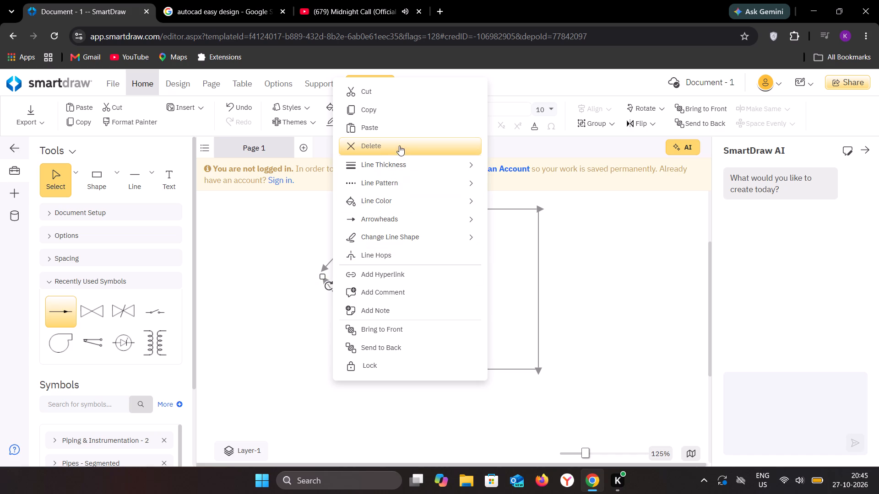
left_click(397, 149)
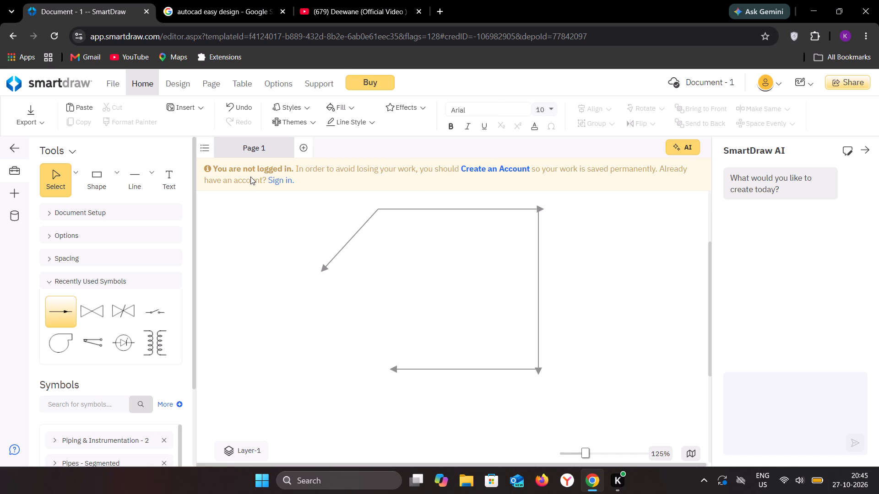
Draw a straight line from the left end of the bottom edge to the left tip, closing the five-sided outline.
left_click(134, 177)
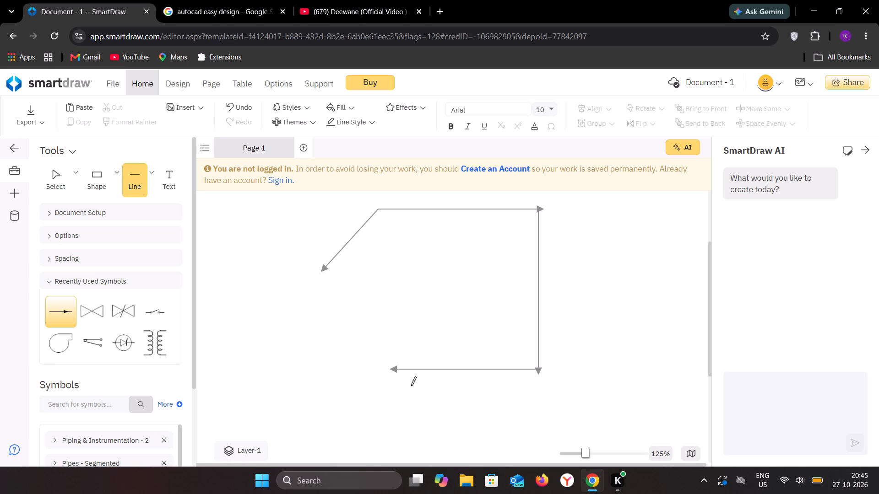
left_click(393, 371)
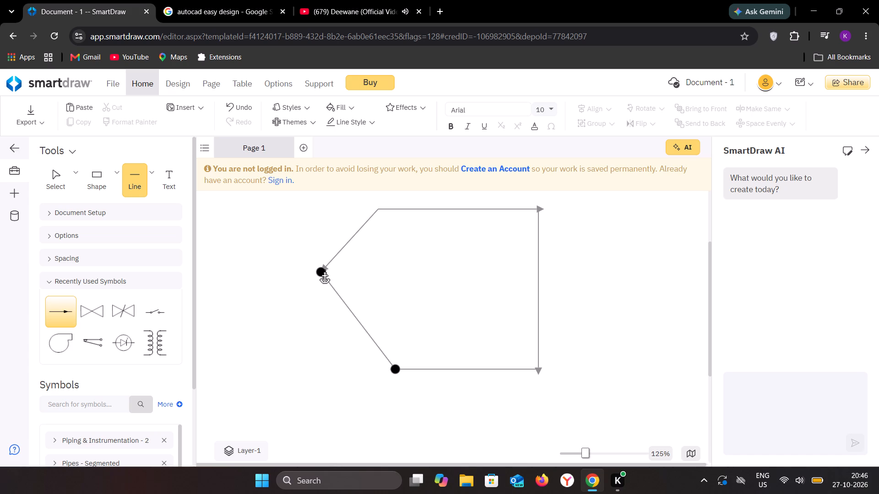
left_click(325, 271)
left_click(405, 290)
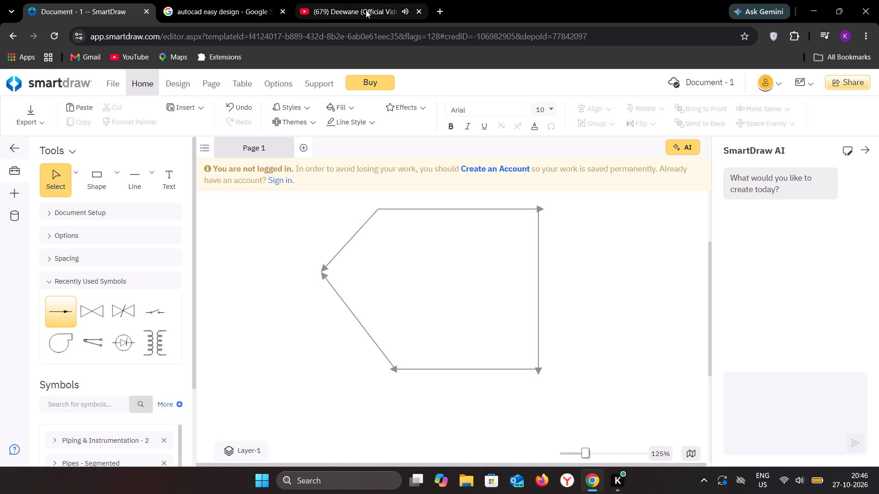
Check the reference image and place a circle inside the plate near its left tip as the hole.
left_click(259, 6)
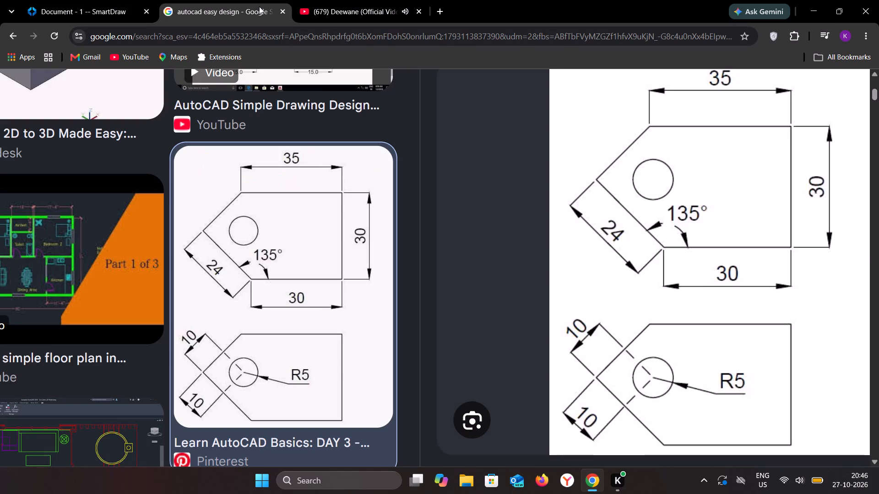
left_click(92, 6)
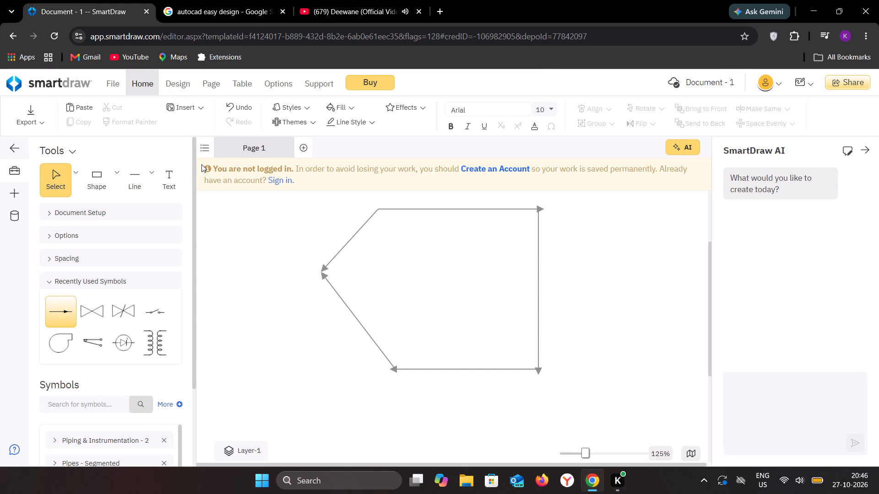
left_click(121, 174)
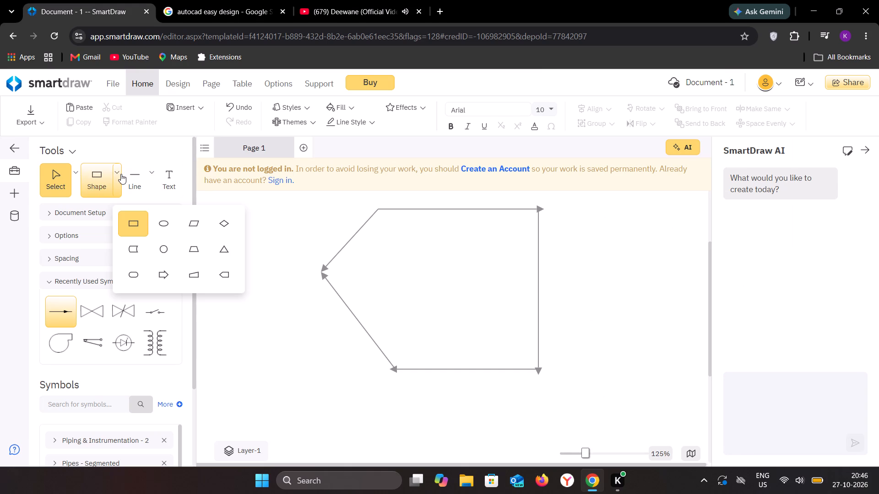
left_click(169, 245)
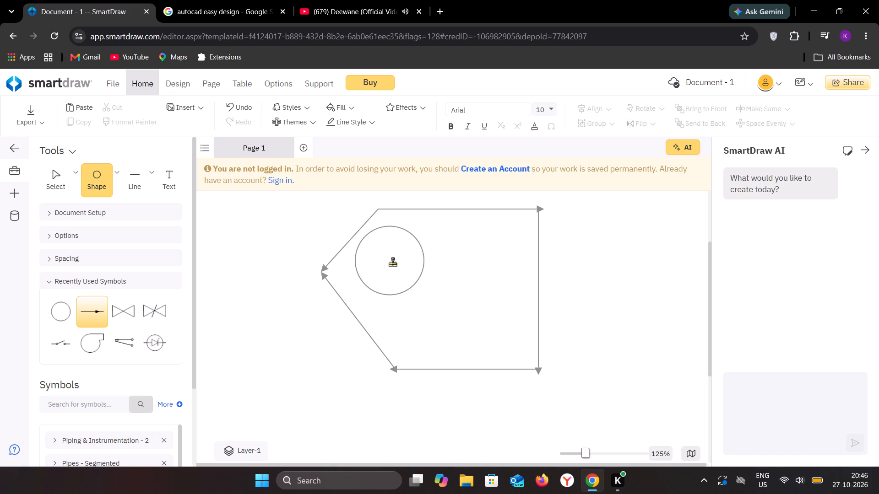
left_click(392, 263)
left_click(459, 254)
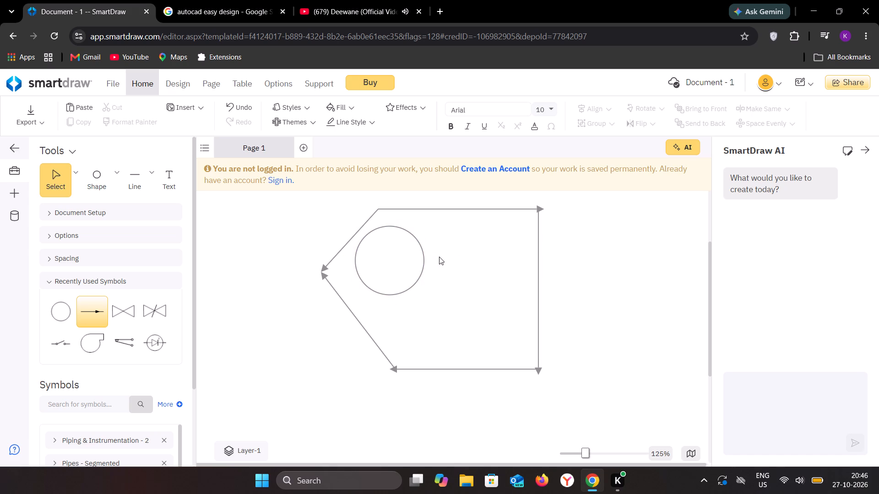
Examine the two plate views in the reference image, comparing the outline and hole placement with the drawing.
left_click(244, 7)
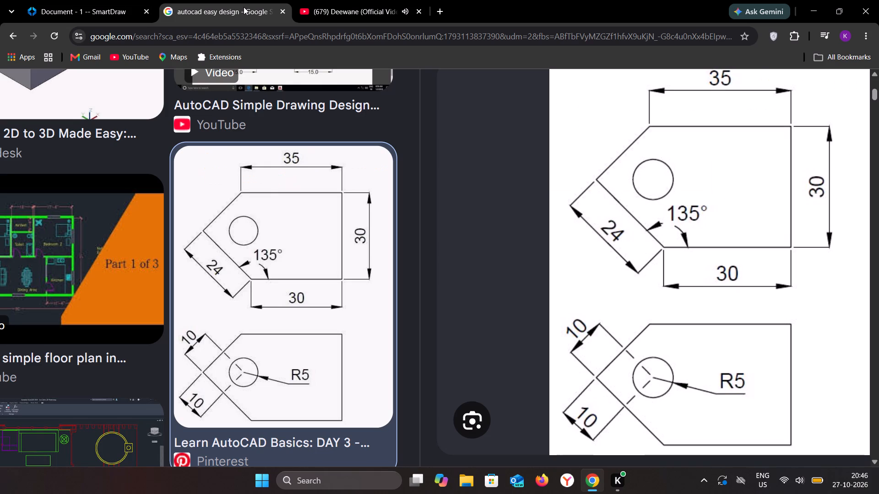
scroll(567, 235, "left", 5)
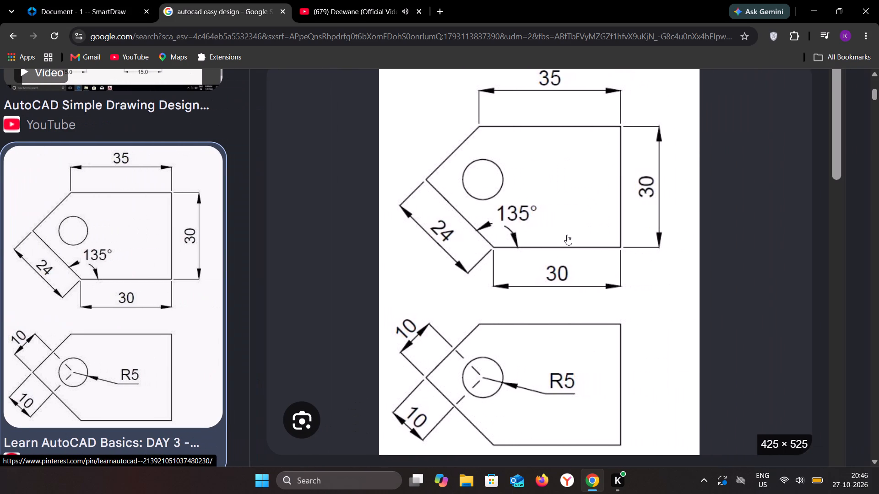
scroll(567, 235, "left", 1)
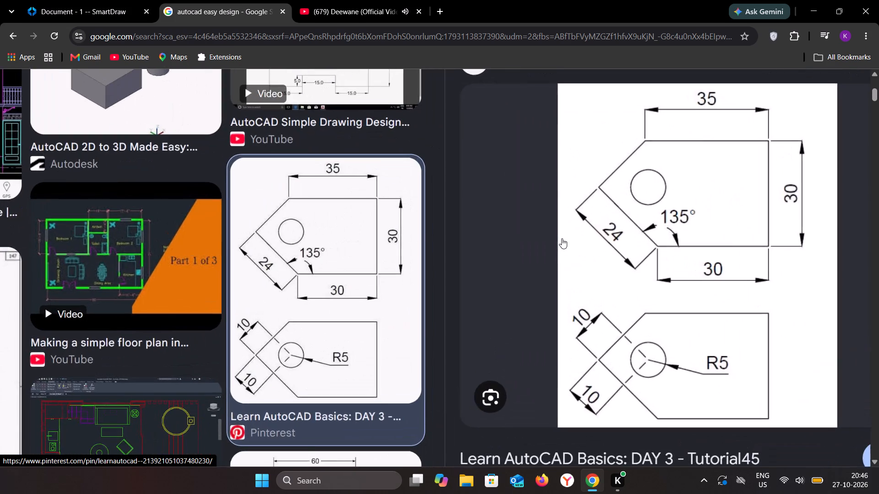
scroll(562, 238, "left", 2)
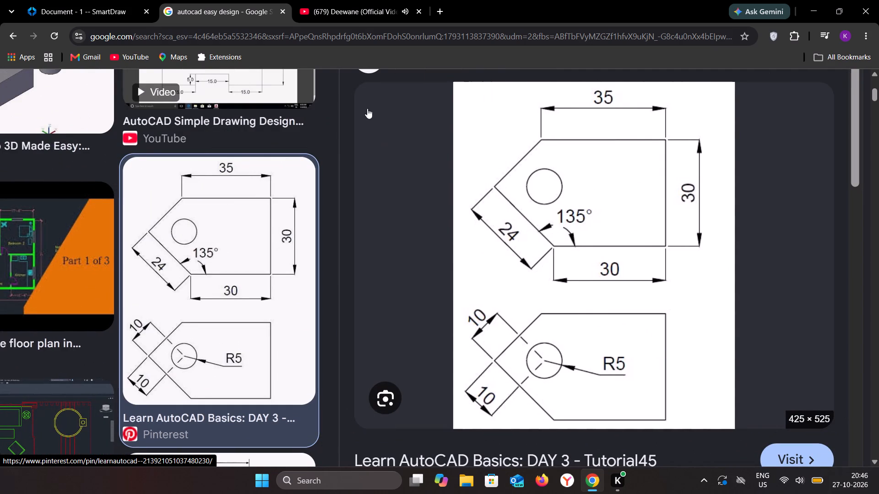
left_click(129, 4)
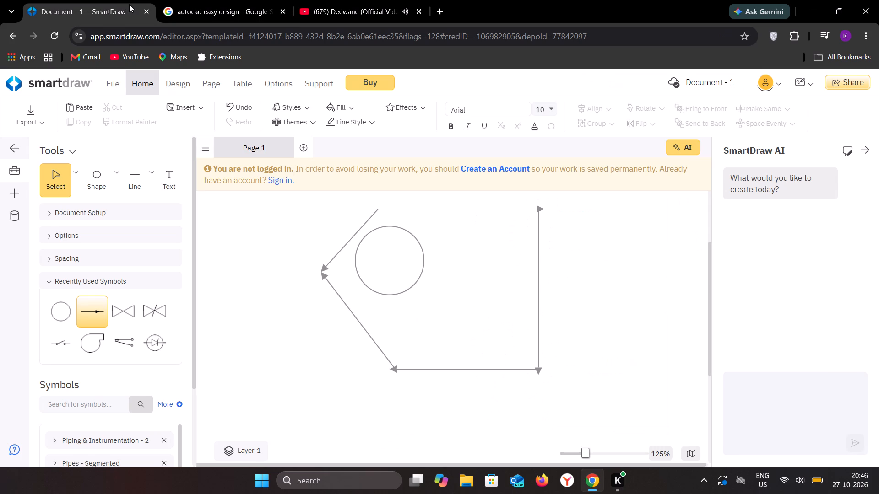
left_click(187, 1)
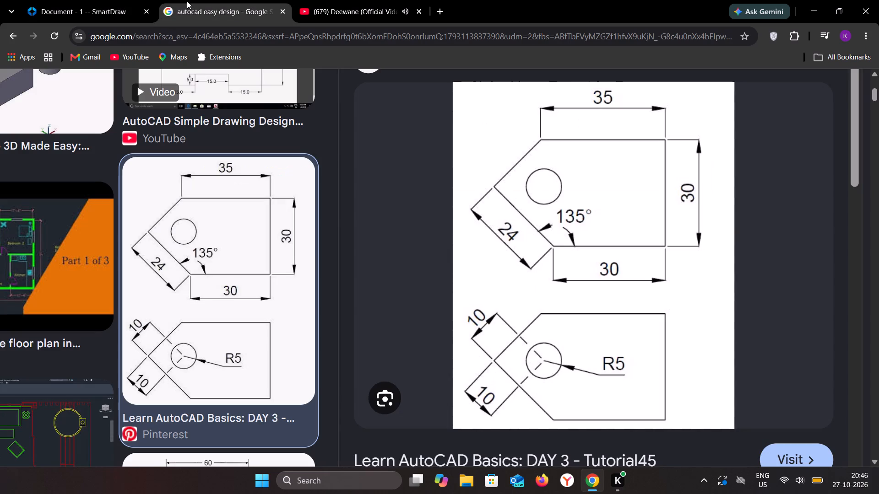
left_click(87, 0)
Move the circle slightly to the right within the five-sided plate.
scroll(375, 281, "down", 1)
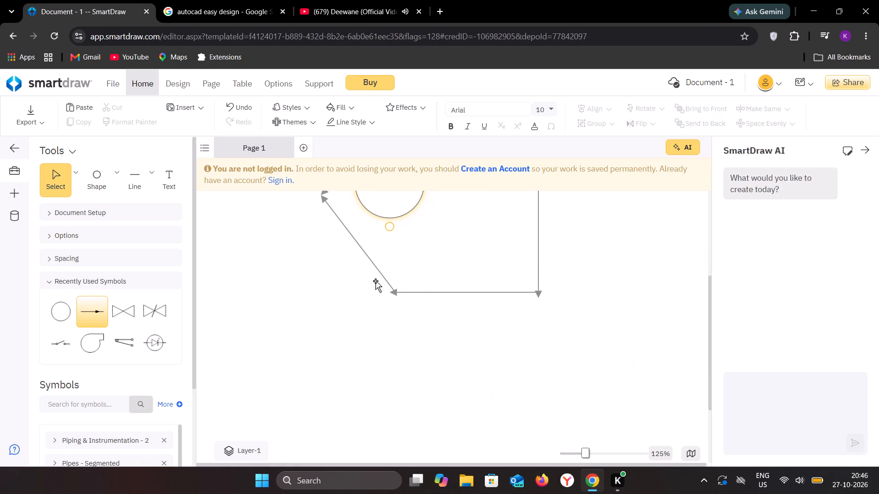
scroll(375, 281, "down", 1)
left_click_drag(386, 220, 389, 235)
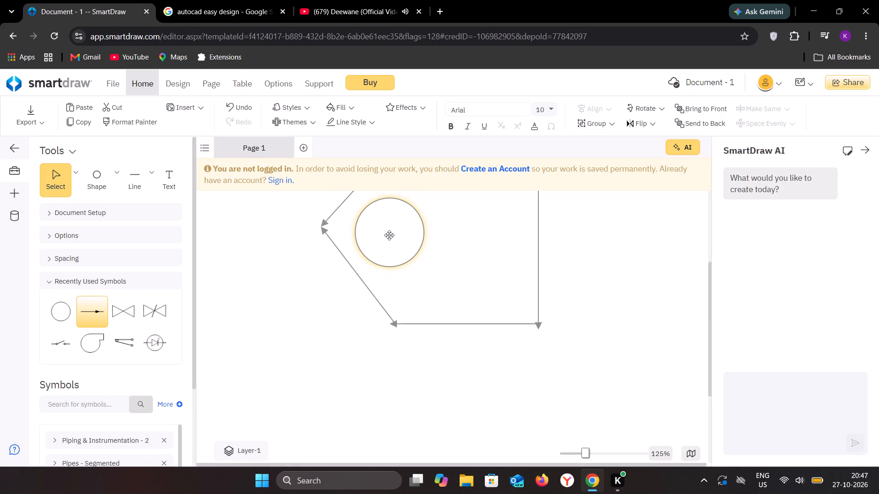
left_click_drag(389, 235, 391, 231)
left_click(464, 263)
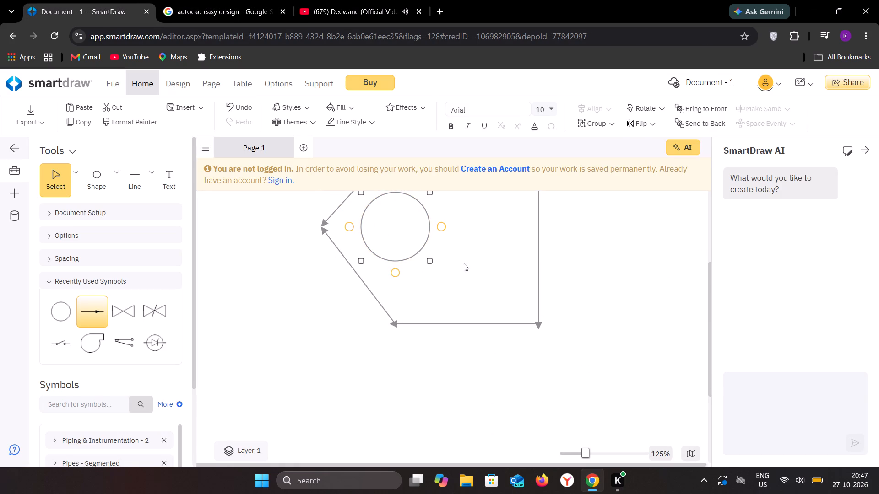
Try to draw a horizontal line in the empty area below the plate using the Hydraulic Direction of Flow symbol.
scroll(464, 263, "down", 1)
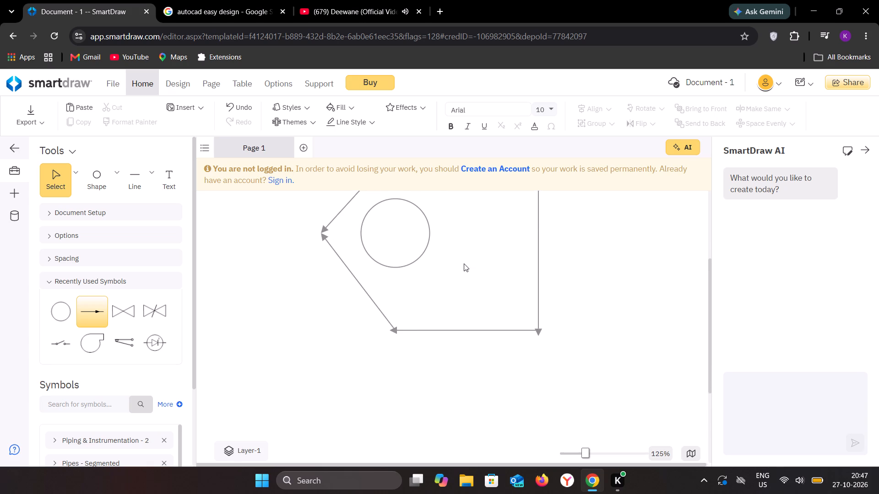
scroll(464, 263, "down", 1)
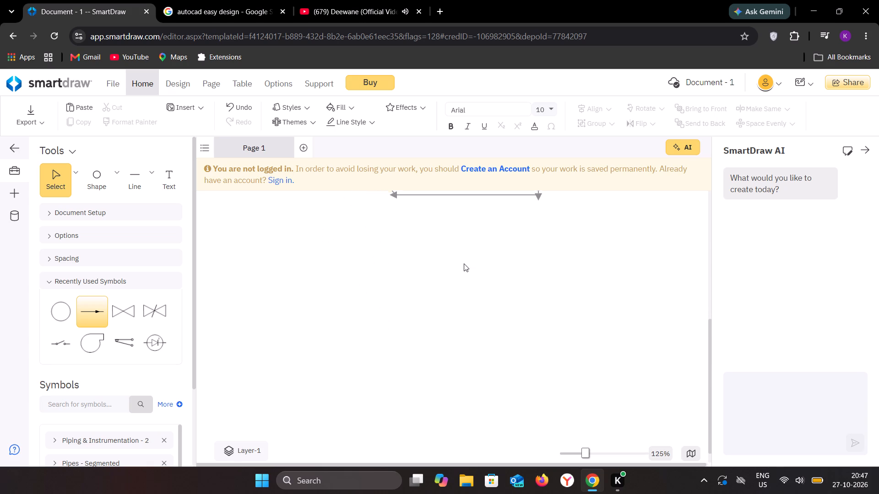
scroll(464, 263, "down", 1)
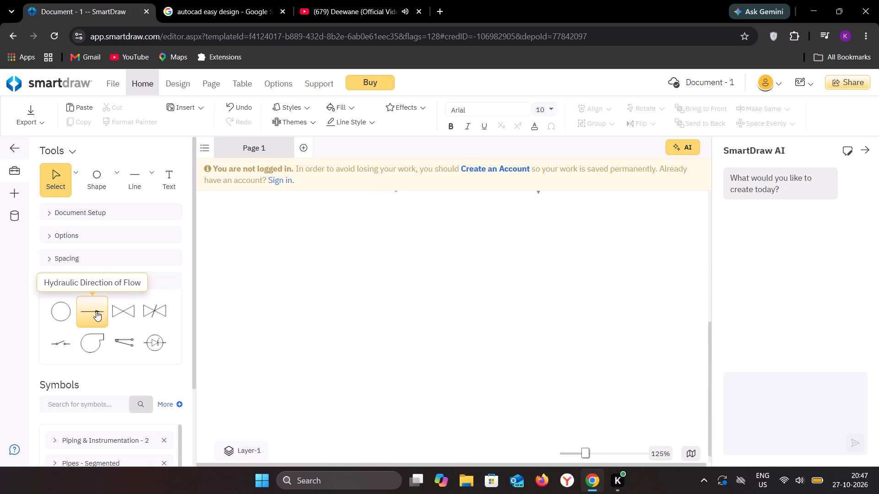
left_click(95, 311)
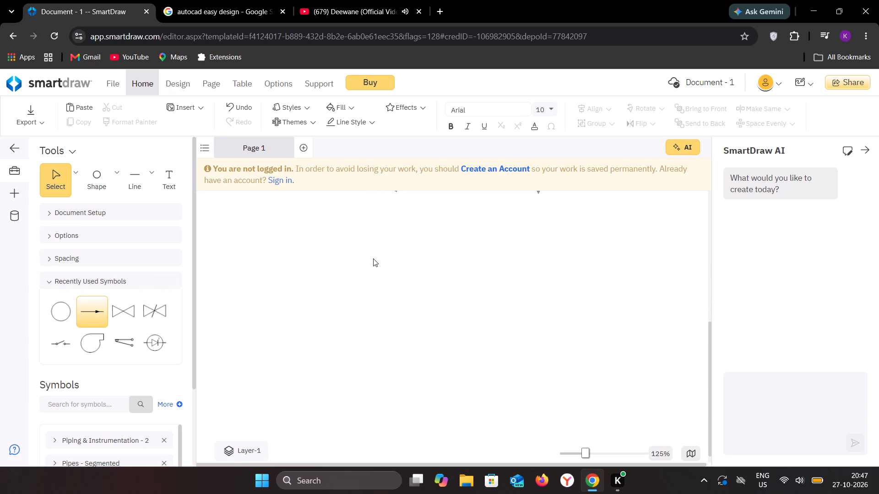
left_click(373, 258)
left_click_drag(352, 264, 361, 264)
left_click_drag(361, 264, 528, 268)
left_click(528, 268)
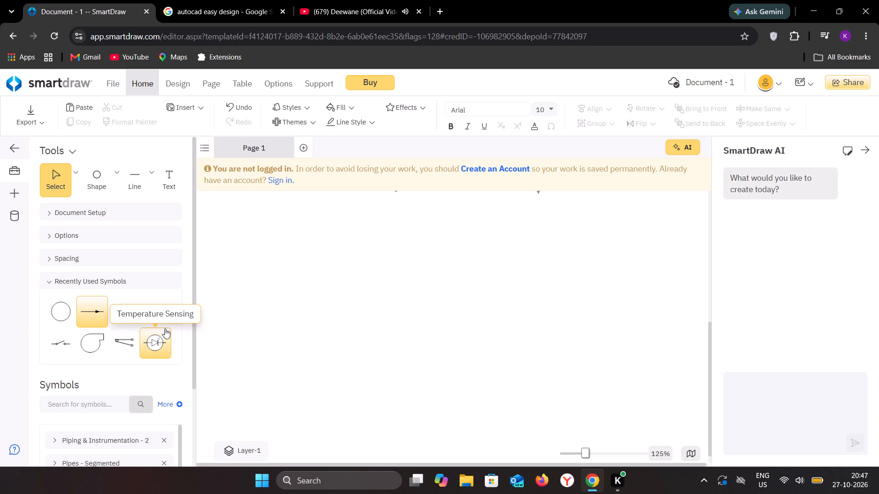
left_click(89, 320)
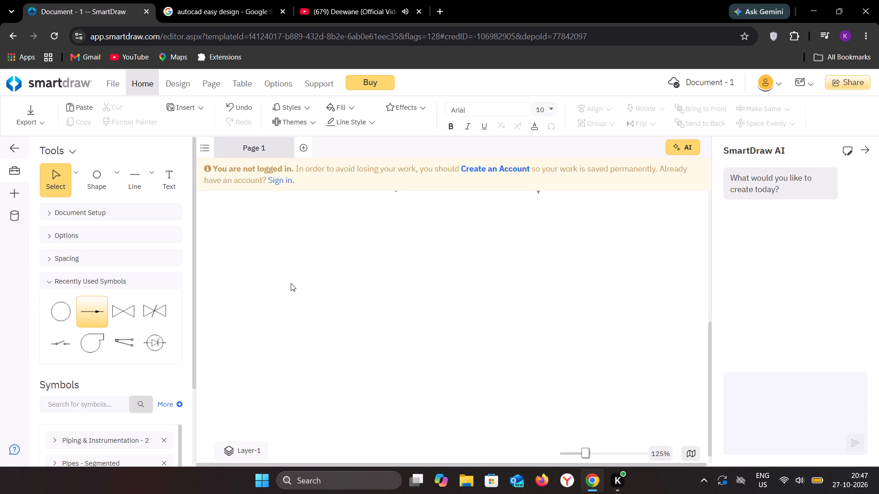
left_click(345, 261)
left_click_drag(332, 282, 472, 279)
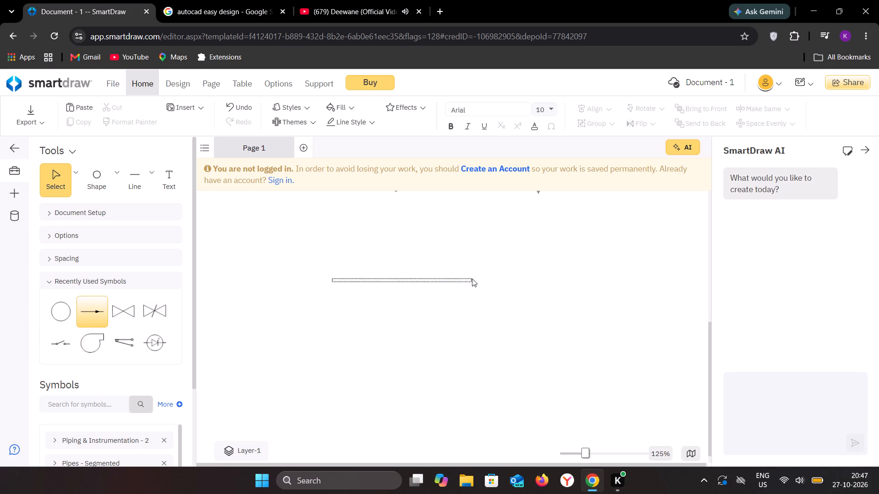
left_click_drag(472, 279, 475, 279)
Draw a horizontal straight line below the first plate as the top edge of the second plate view.
scroll(475, 279, "up", 1)
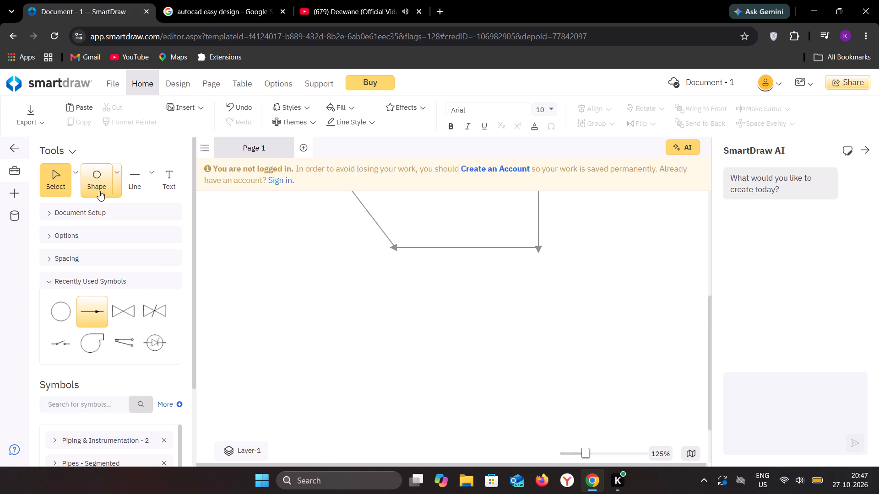
left_click(139, 180)
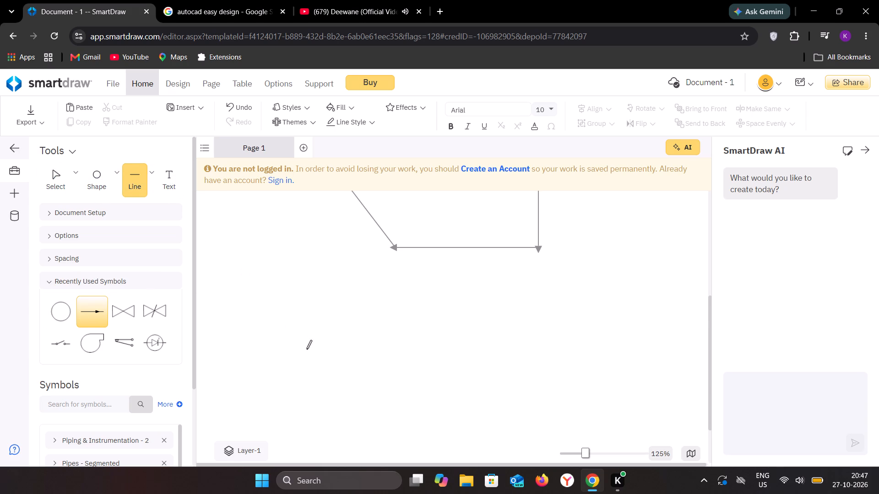
left_click(331, 315)
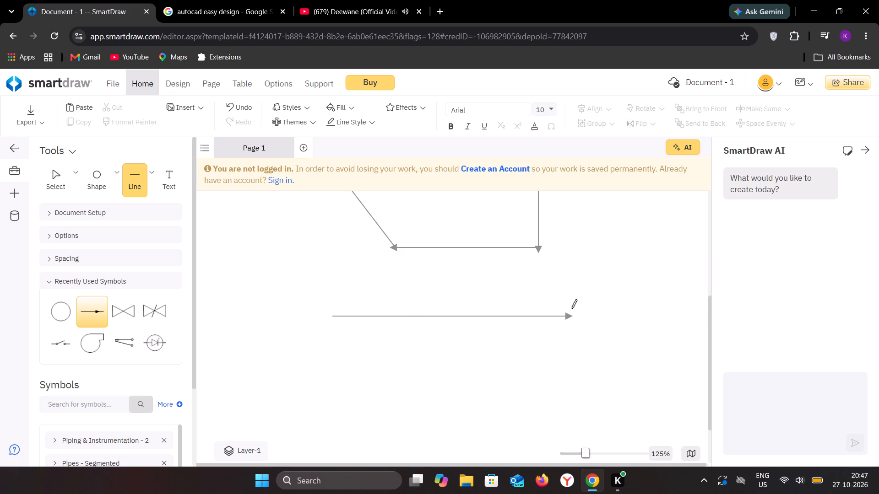
scroll(571, 308, "left", 1)
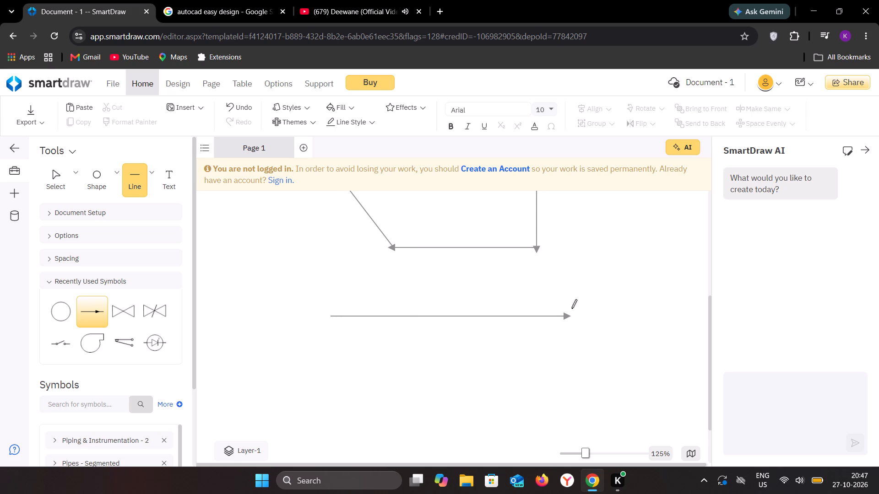
scroll(571, 308, "left", 1)
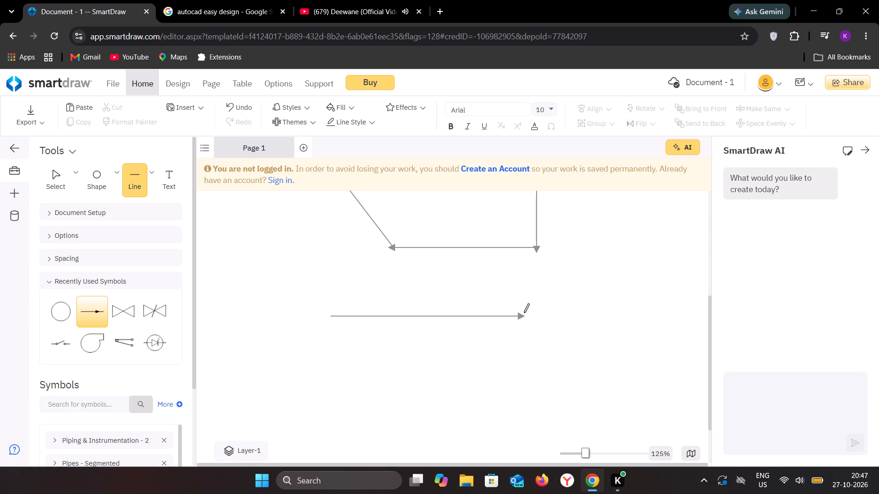
left_click(523, 317)
right_click(538, 325)
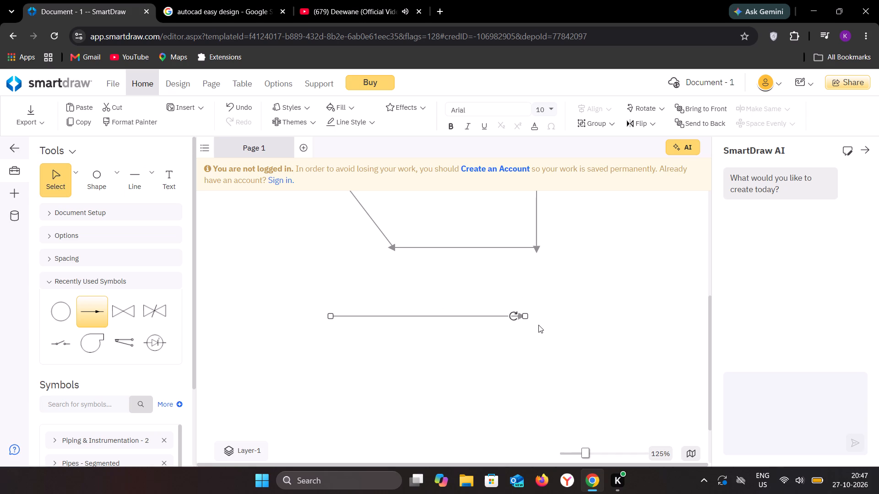
scroll(538, 325, "down", 1)
left_click(478, 317)
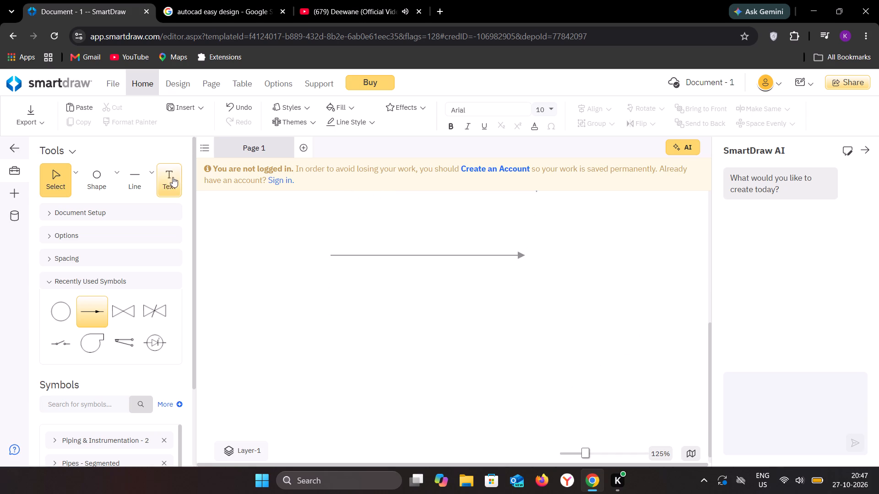
Draw the second plate's vertical right edge downward from the right end of its top edge.
left_click(140, 179)
left_click(521, 257)
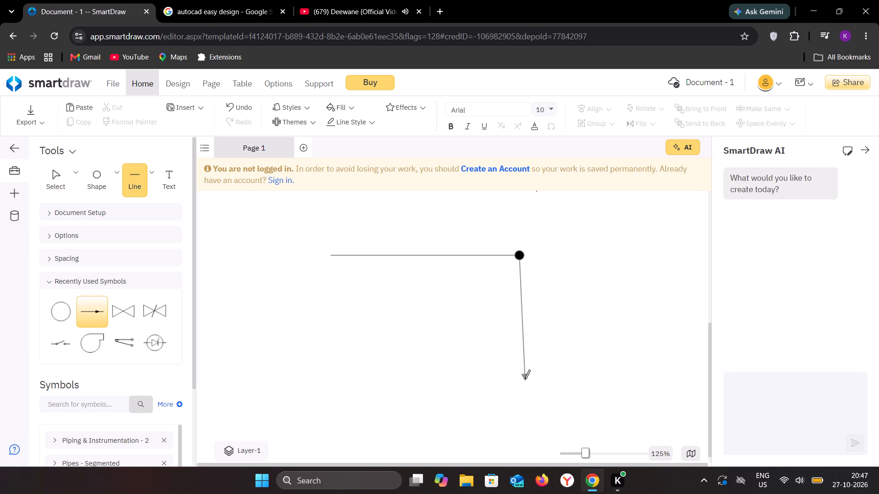
left_click(516, 377)
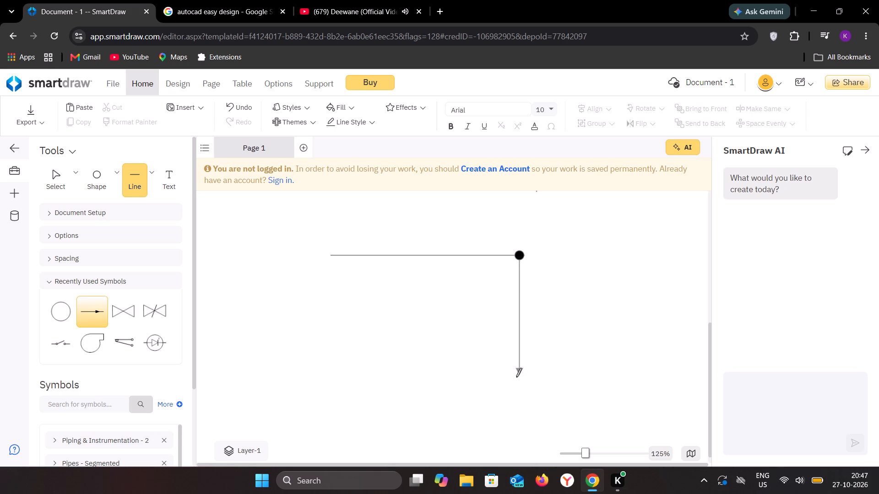
left_click(550, 340)
Draw the second plate's bottom edge horizontally leftward from the lower end of its right edge, slightly shorter than the top edge.
scroll(550, 340, "down", 1)
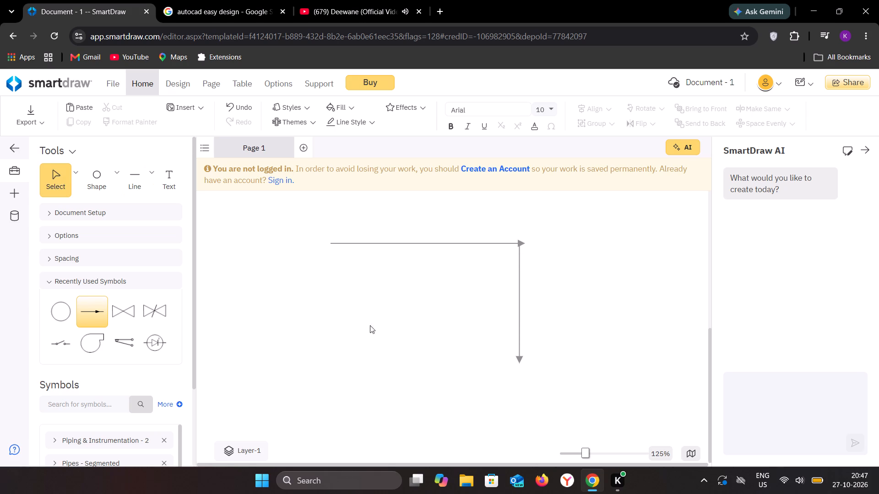
left_click(126, 187)
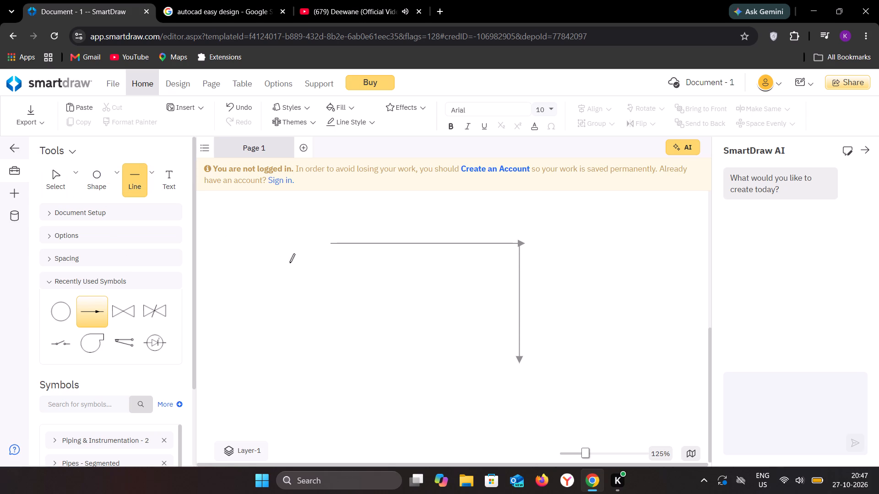
left_click(519, 359)
left_click(354, 359)
left_click(459, 285)
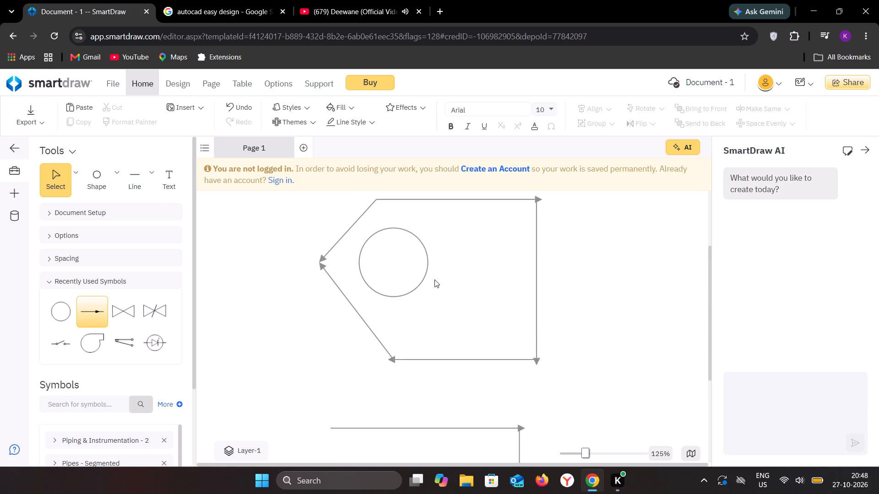
Draw the second plate's upper slanted edge from the left end of its top edge diagonally down to the left.
scroll(434, 279, "down", 1)
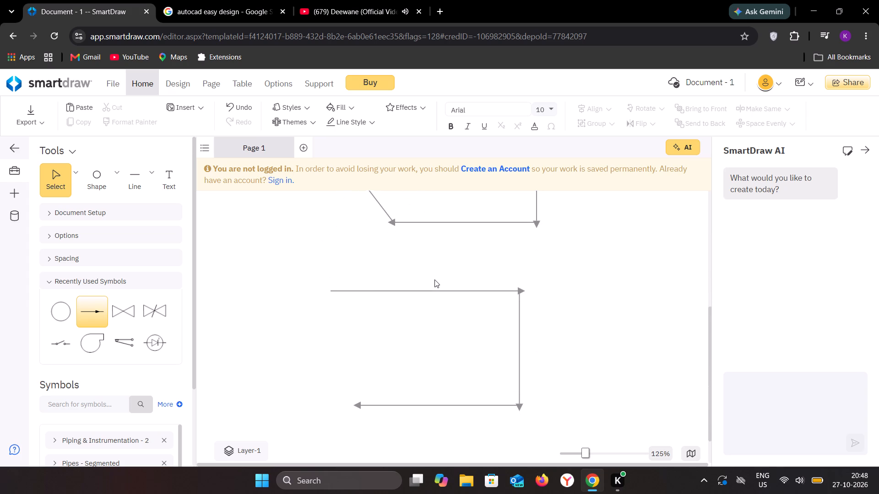
scroll(434, 279, "down", 1)
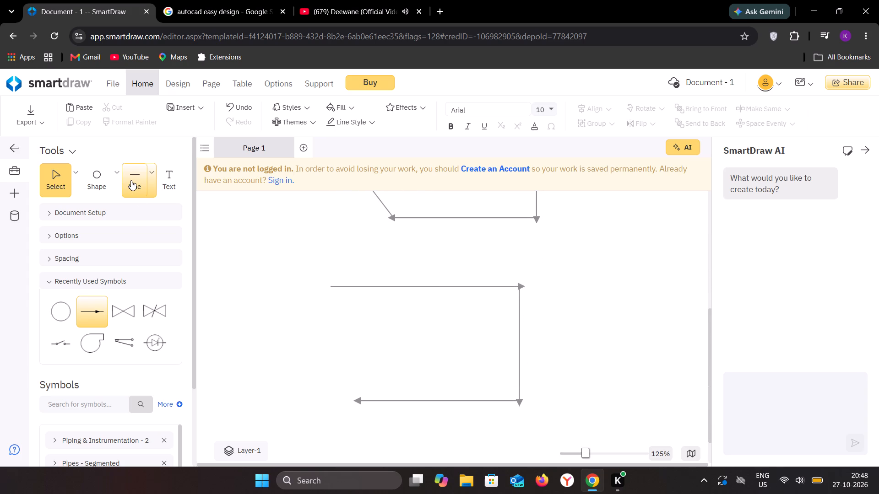
left_click(130, 180)
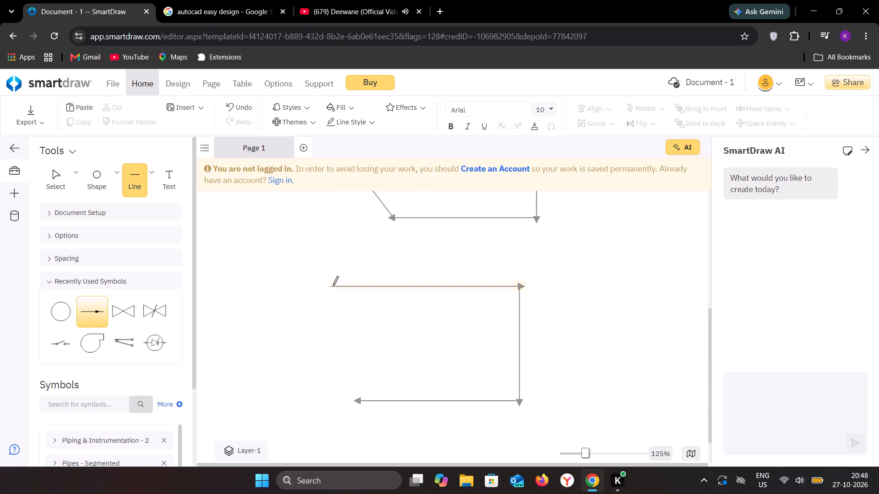
left_click(329, 286)
left_click(288, 329)
left_click(335, 353)
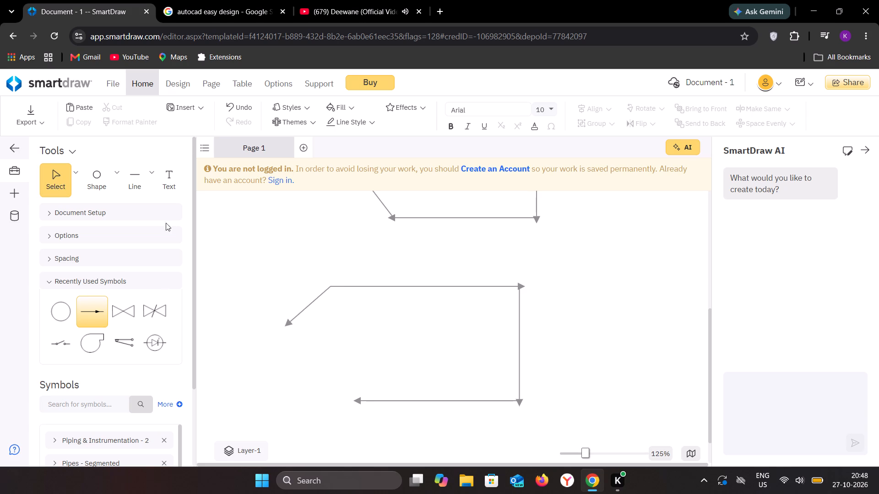
Close the second plate's outline with a slanted line from the bottom edge's left end up to the upper slanted edge's lower end.
left_click(128, 187)
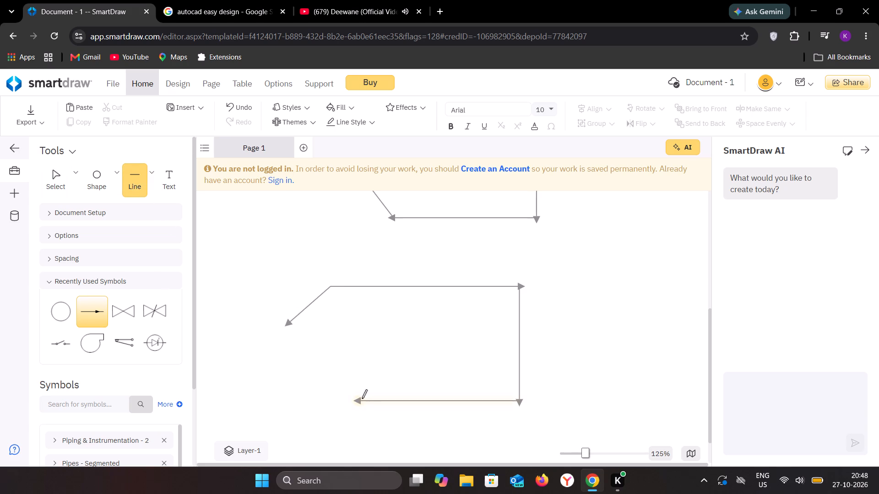
left_click(359, 402)
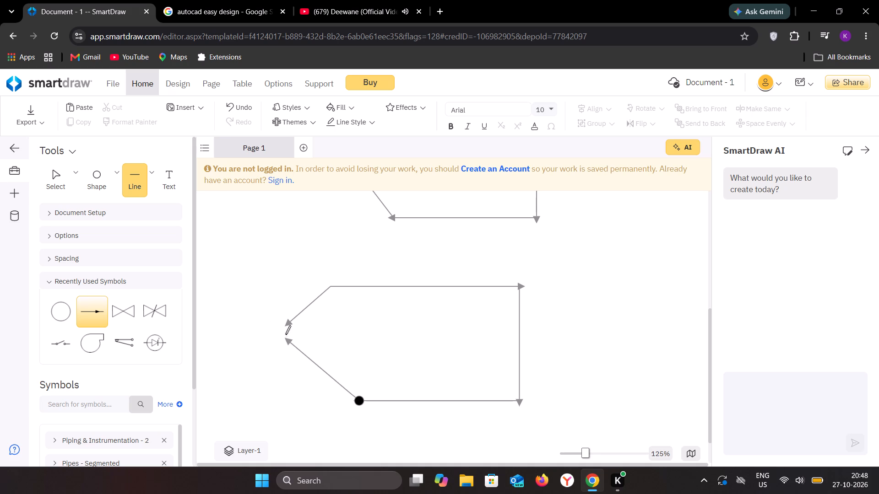
left_click(288, 328)
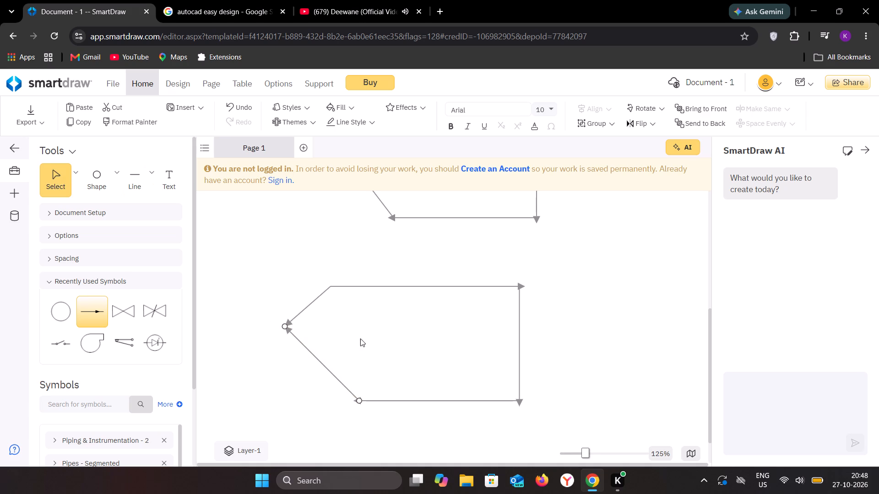
left_click(361, 338)
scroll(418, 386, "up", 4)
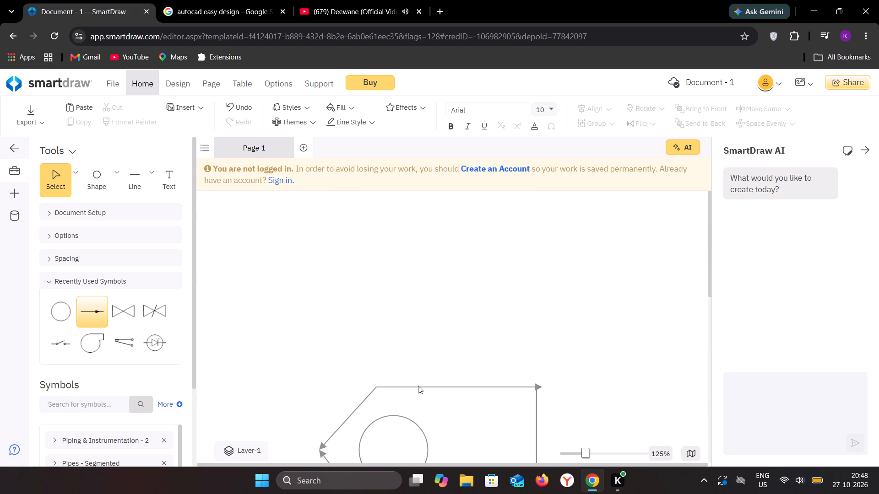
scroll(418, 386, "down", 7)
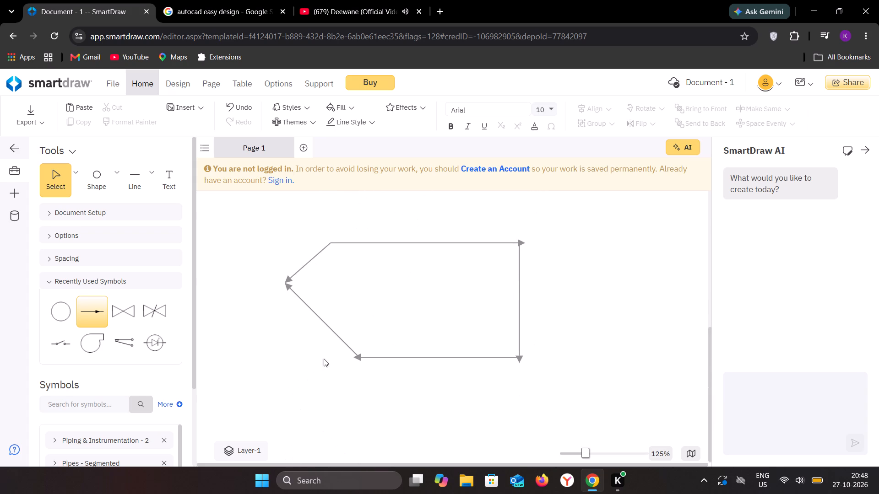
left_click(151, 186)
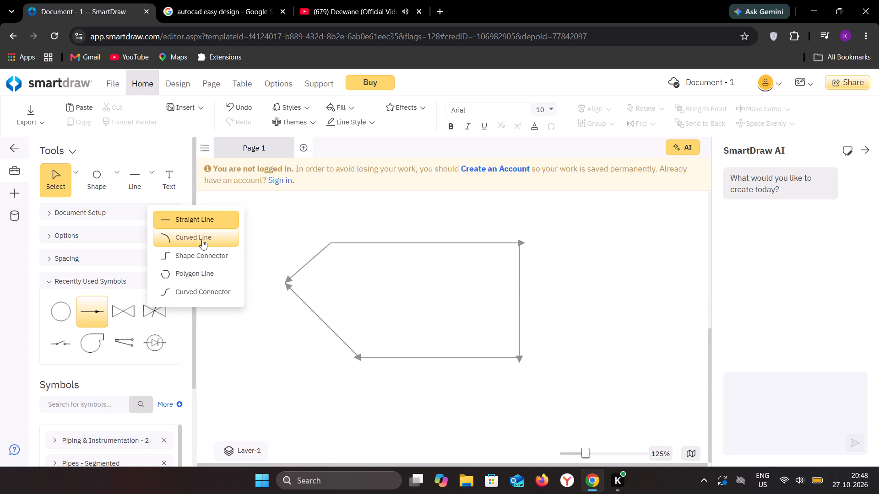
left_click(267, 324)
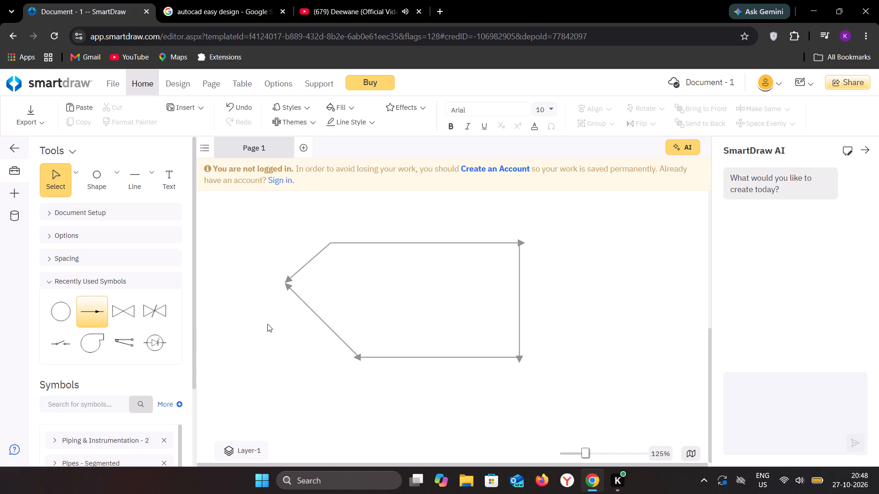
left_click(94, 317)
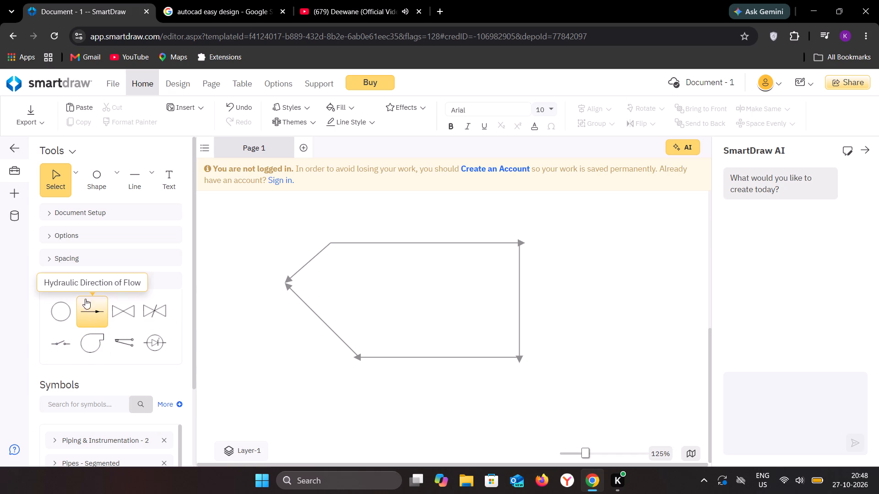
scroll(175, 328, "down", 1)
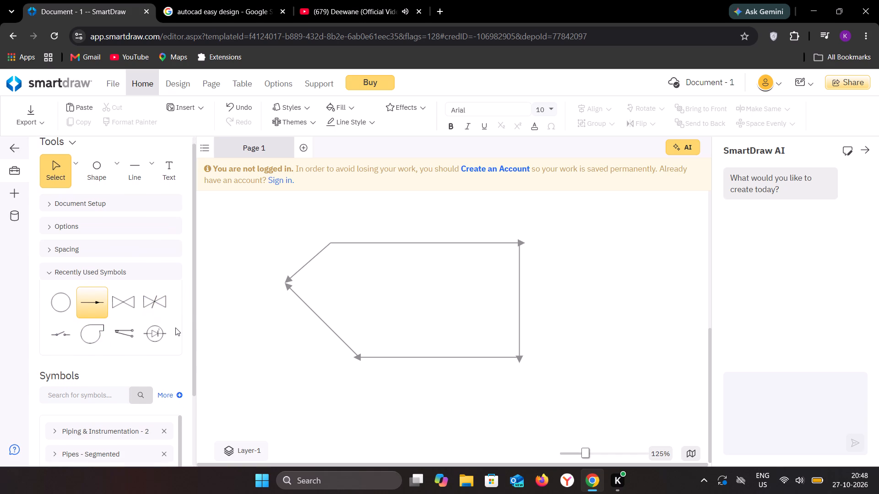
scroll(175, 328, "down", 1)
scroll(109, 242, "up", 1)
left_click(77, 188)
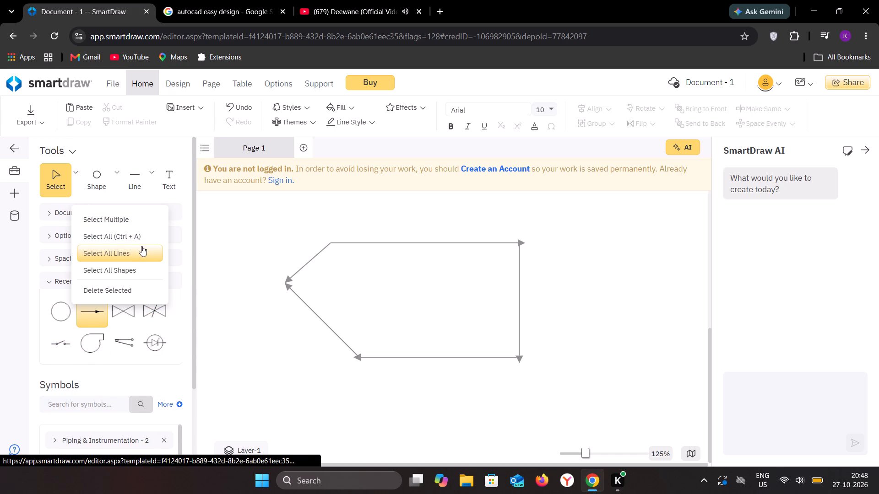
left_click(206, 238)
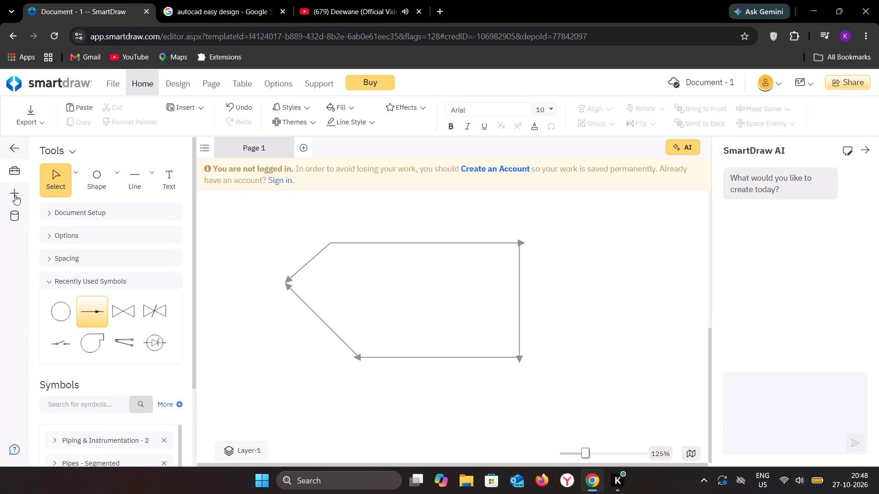
Look through the Fluid Power - 2 symbol library for a symbol to use in the drawing.
scroll(105, 249, "down", 5)
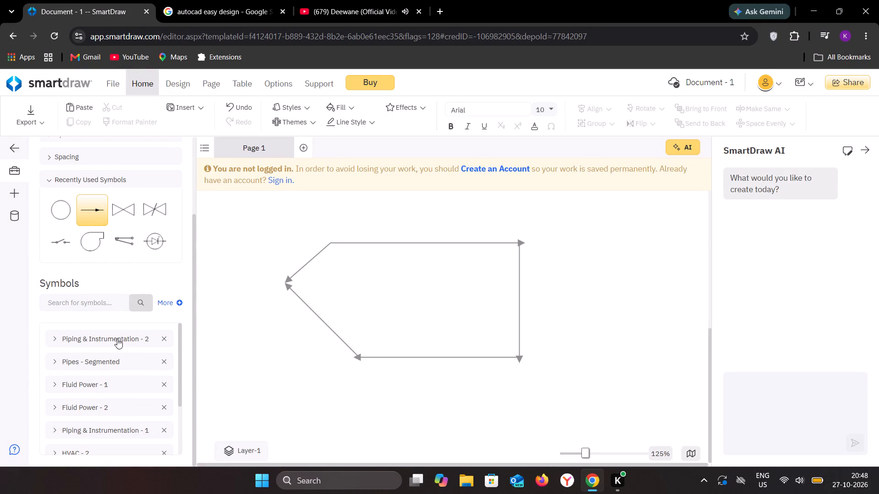
left_click(59, 407)
left_click(56, 407)
scroll(57, 403, "down", 4)
scroll(57, 403, "up", 2)
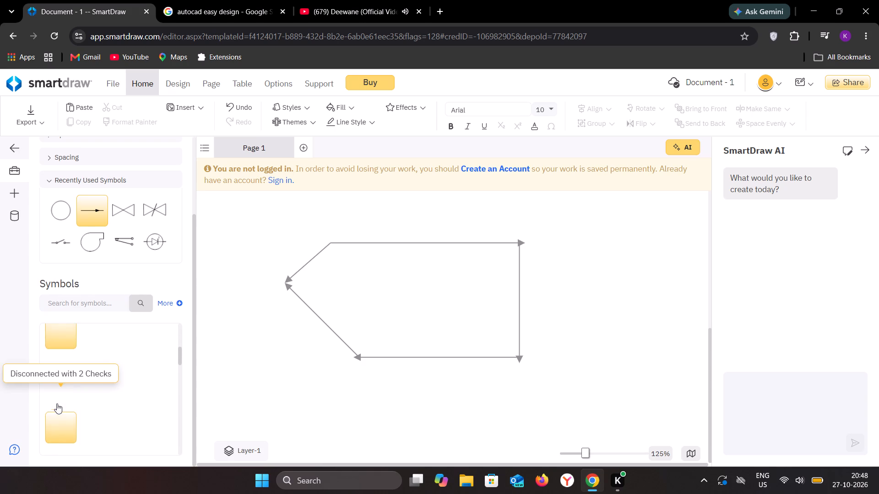
scroll(57, 403, "up", 4)
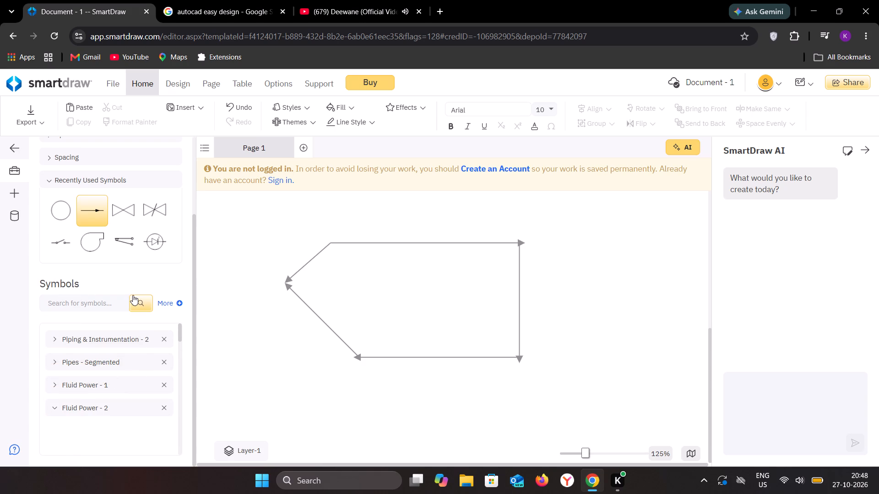
scroll(120, 306, "right", 1)
scroll(120, 306, "down", 1)
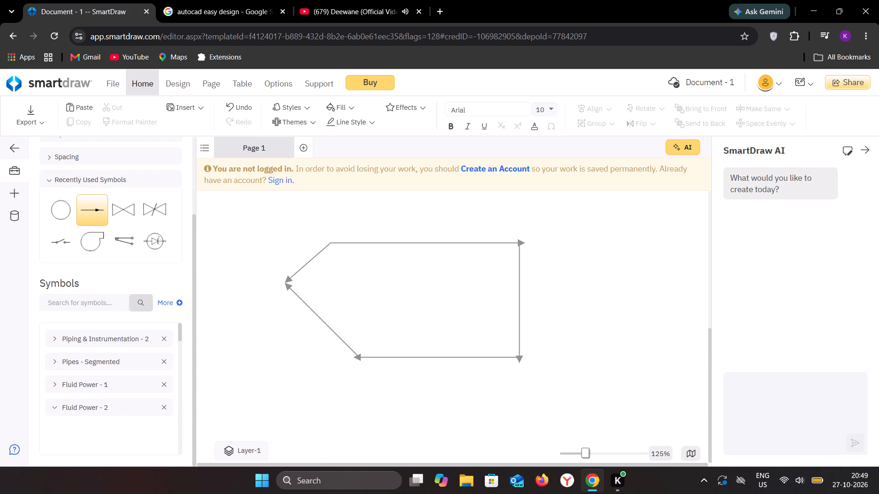
scroll(120, 306, "down", 1)
left_click_drag(181, 335, 186, 354)
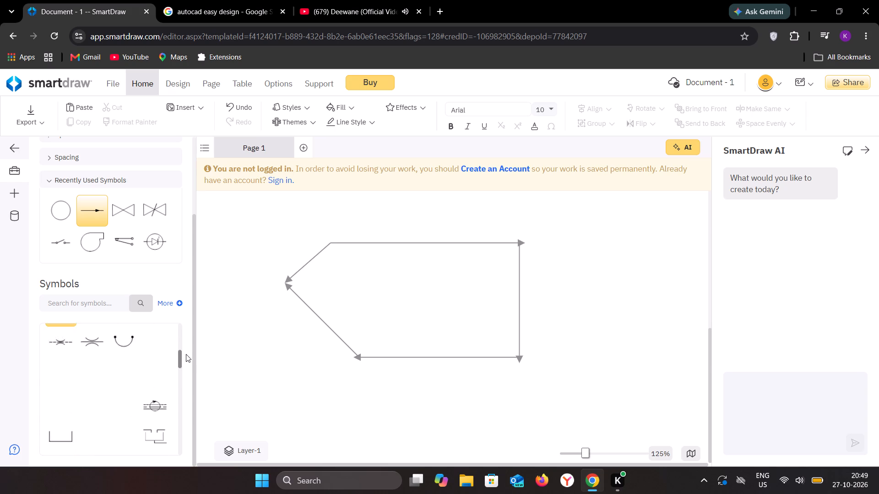
left_click_drag(186, 354, 187, 362)
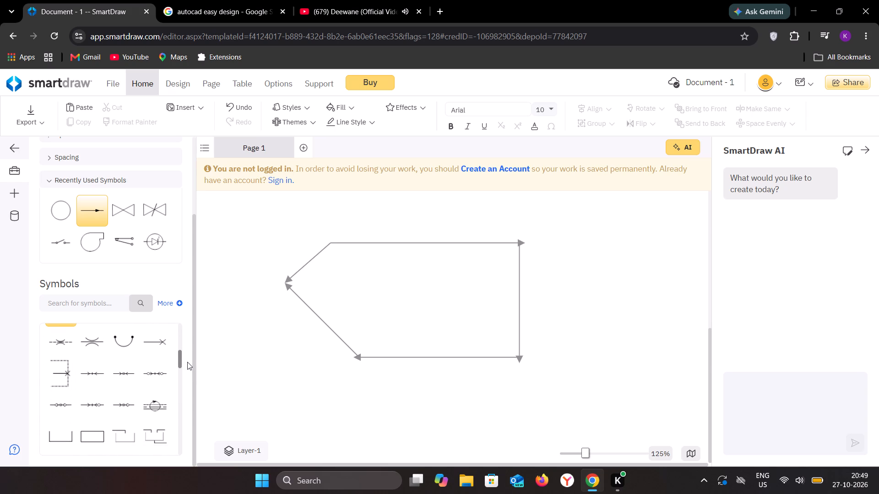
left_click_drag(187, 362, 188, 370)
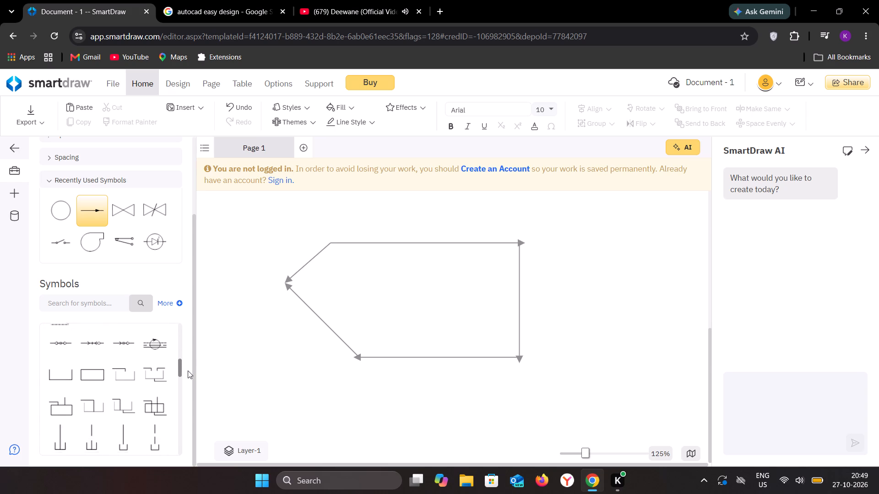
left_click_drag(188, 370, 188, 376)
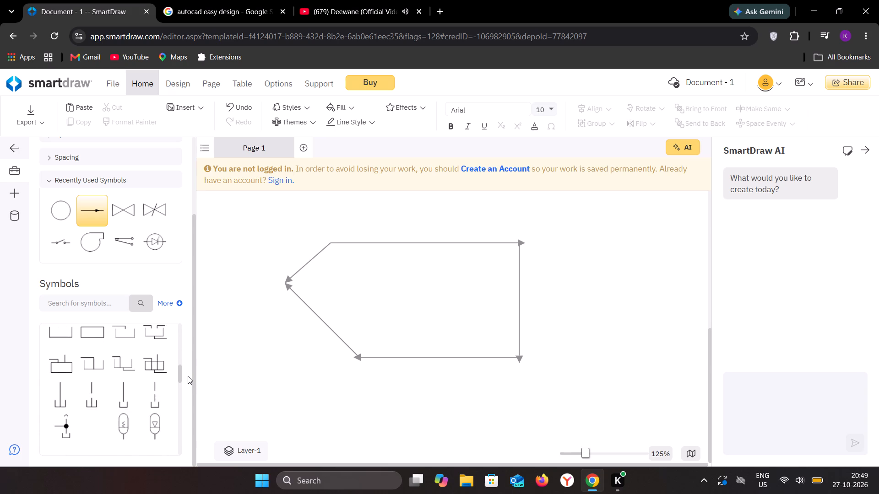
left_click_drag(188, 370, 186, 381)
left_click_drag(179, 375, 184, 366)
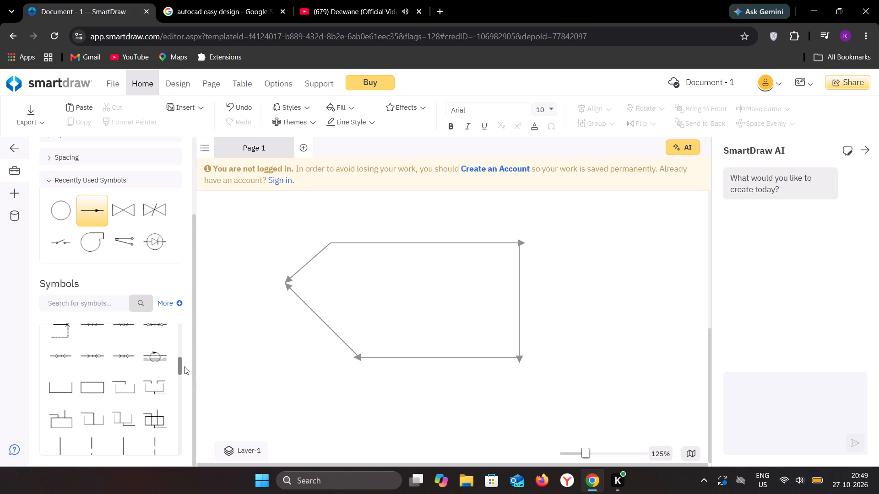
left_click_drag(184, 366, 188, 392)
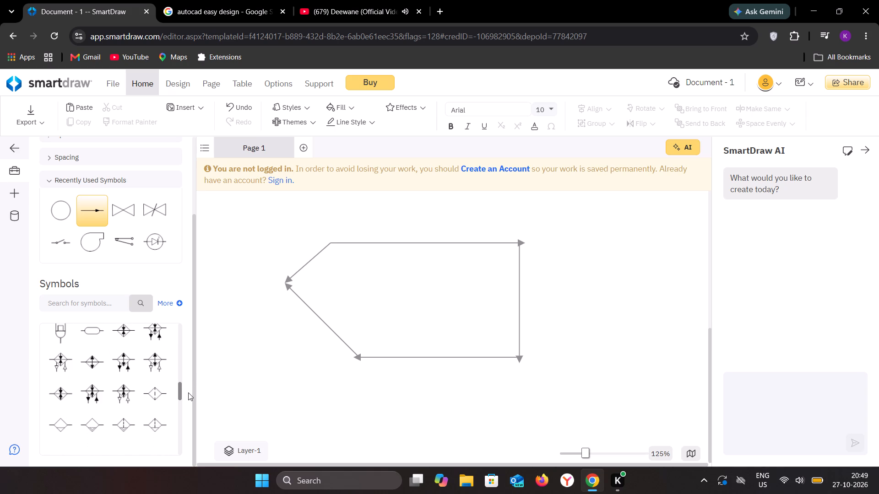
left_click_drag(188, 392, 186, 410)
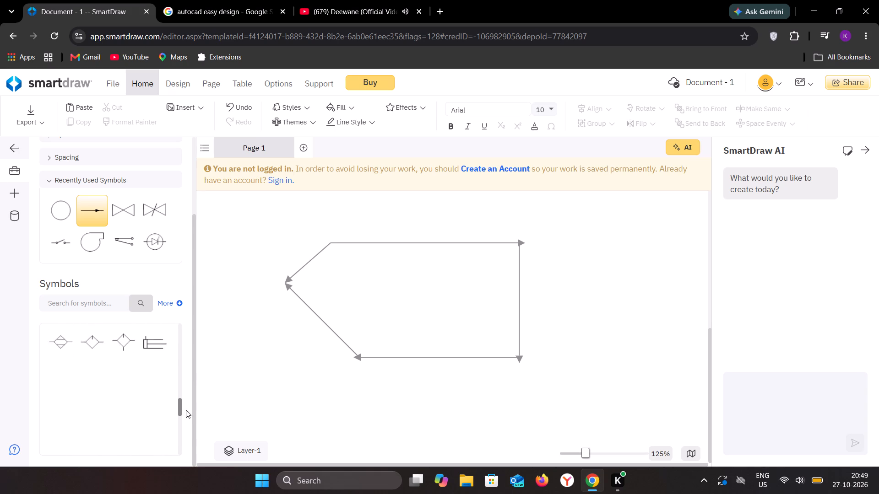
left_click_drag(186, 410, 180, 384)
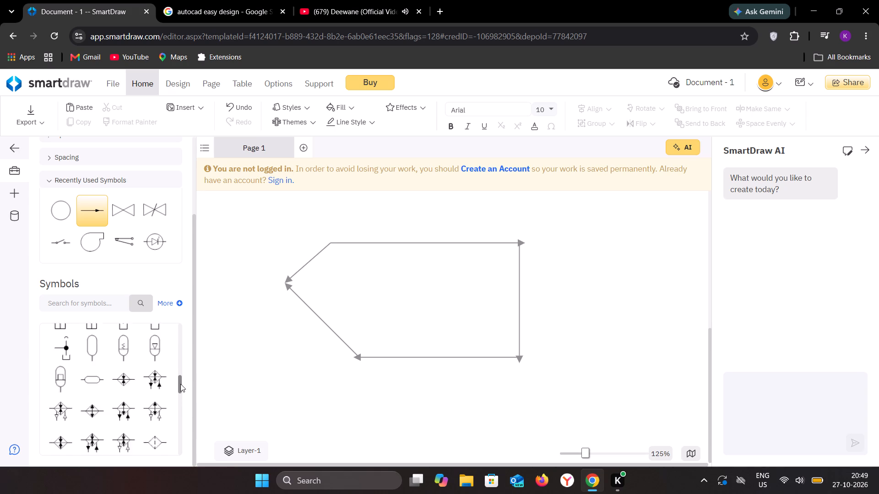
left_click_drag(180, 384, 177, 368)
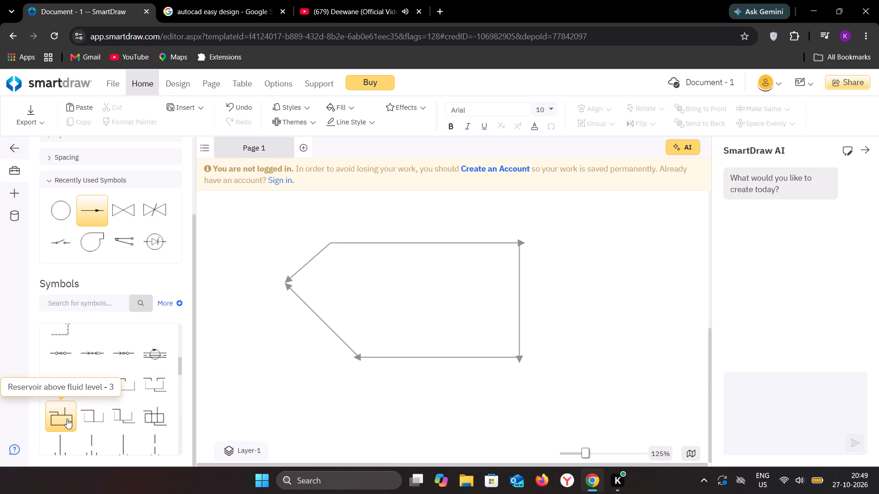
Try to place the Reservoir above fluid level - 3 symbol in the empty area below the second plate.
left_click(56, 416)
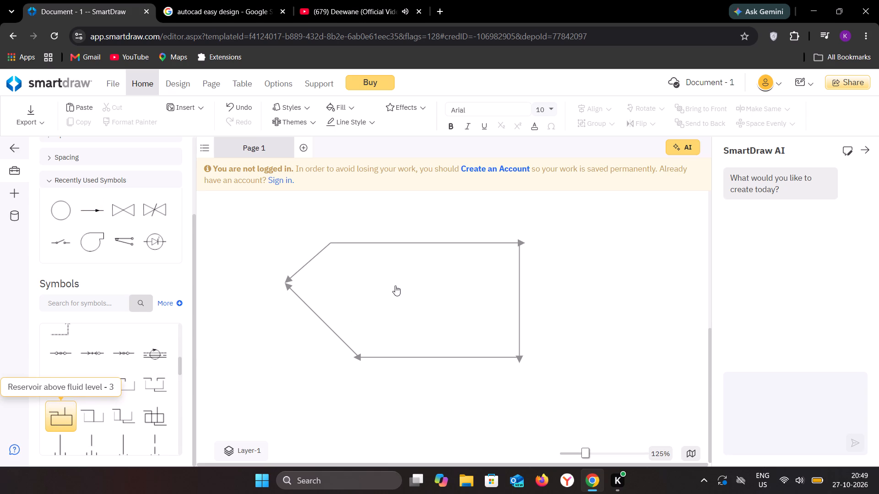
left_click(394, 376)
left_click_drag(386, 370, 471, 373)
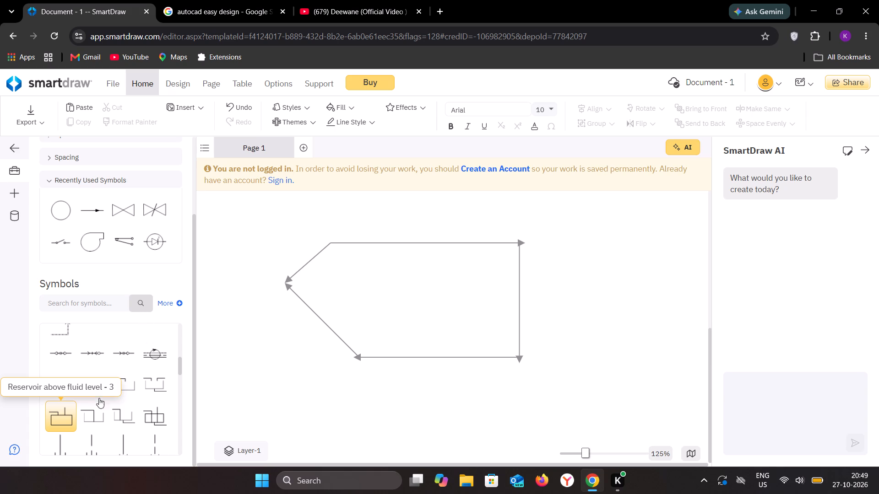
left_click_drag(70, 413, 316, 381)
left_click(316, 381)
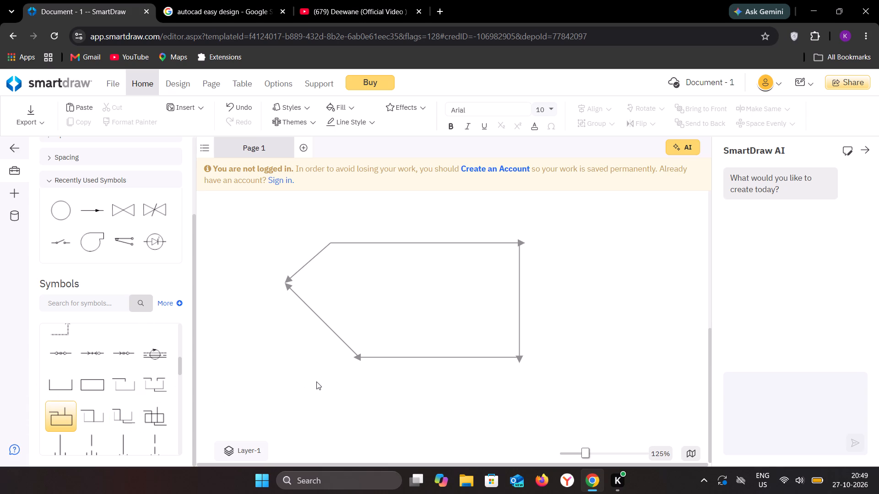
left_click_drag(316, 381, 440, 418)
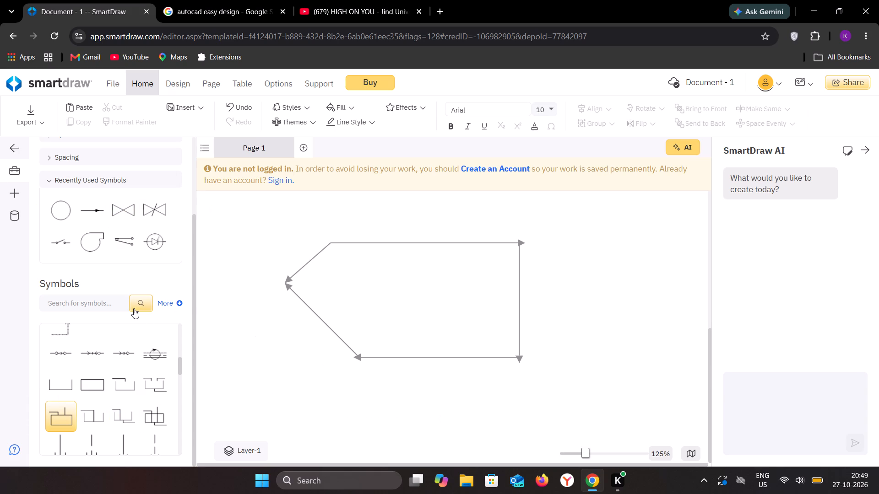
Draw a short vertical line beside the second plate's upper slanted edge, outside the outline, and label it "`".
scroll(141, 334, "up", 4)
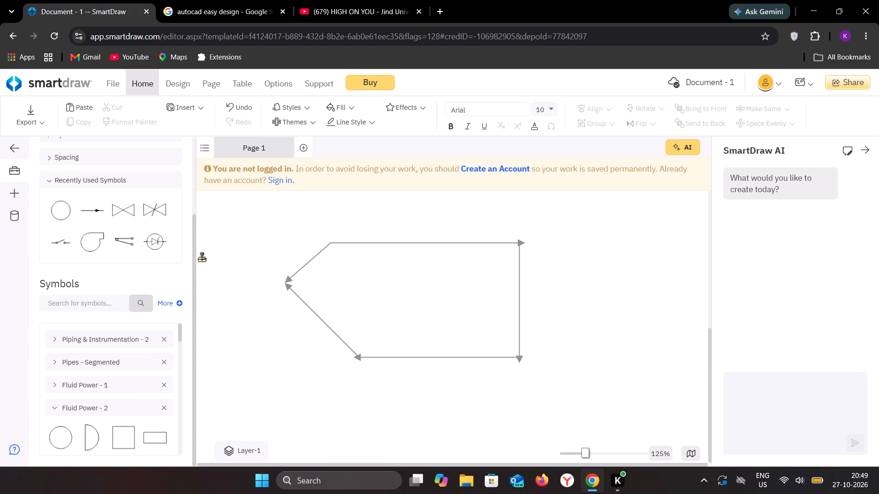
scroll(158, 199, "up", 5)
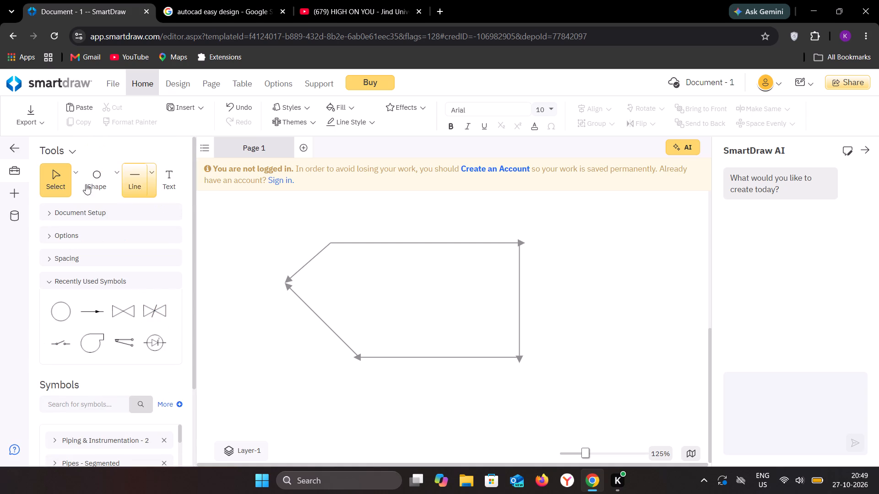
left_click(145, 178)
scroll(264, 323, "down", 1)
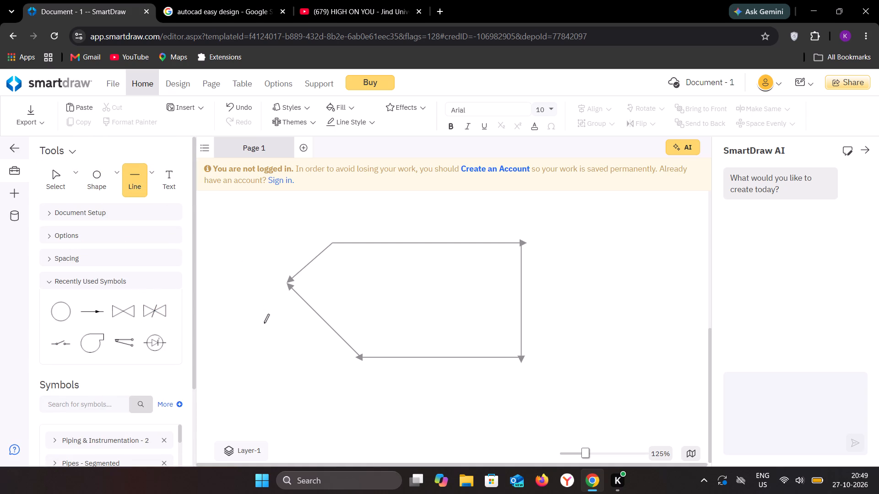
scroll(264, 323, "down", 1)
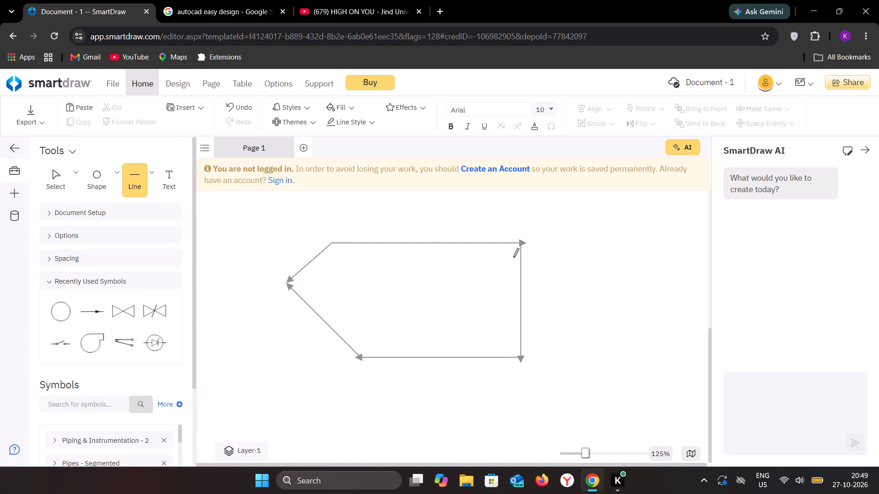
left_click(263, 265)
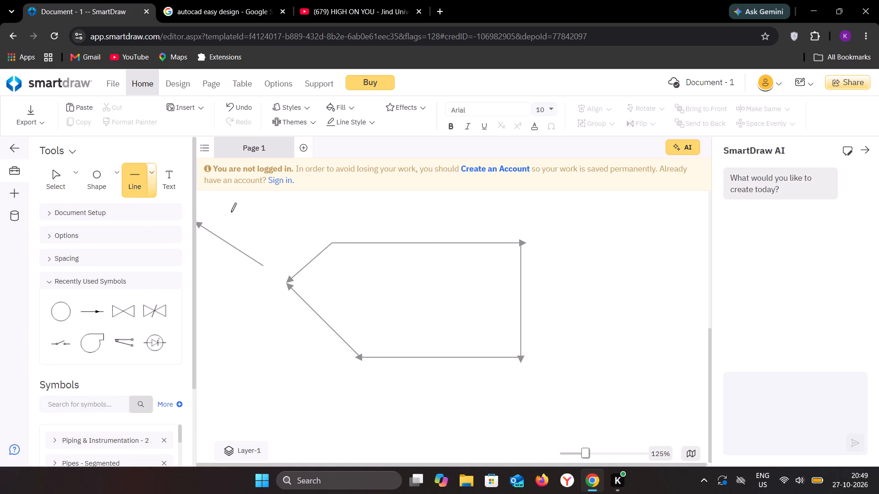
key("grave")
double_click(261, 235)
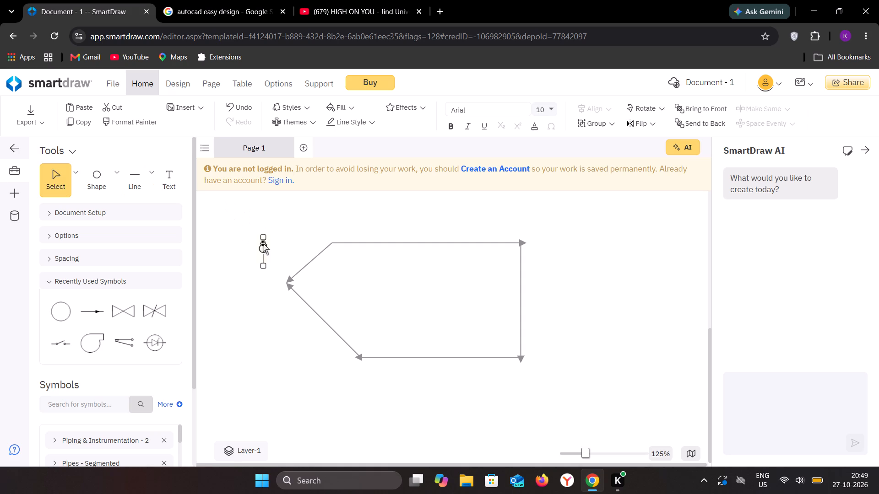
key("grave")
left_click(224, 223)
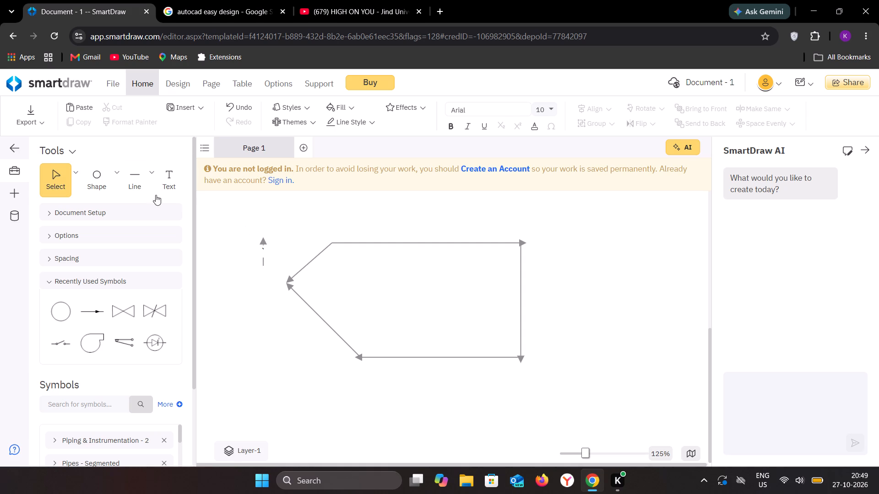
Place a circle inside the second plate, near its pointed end, as the plate's hole.
left_click(114, 181)
left_click(162, 252)
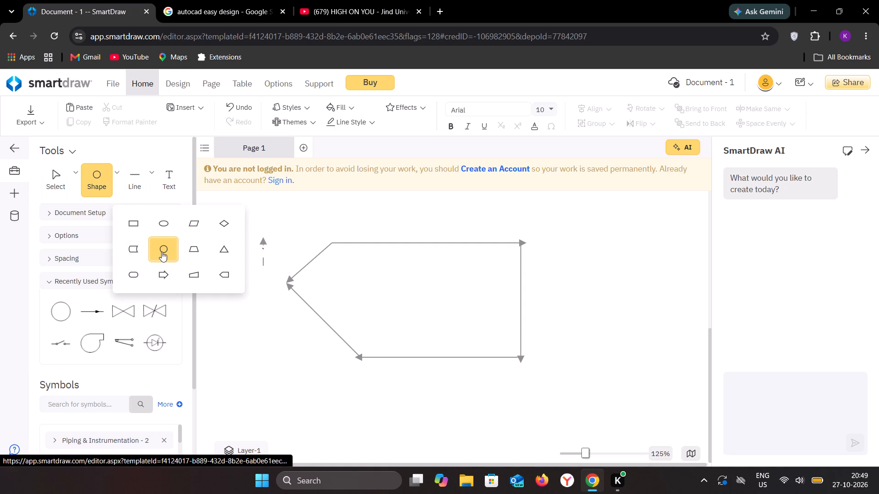
left_click(359, 292)
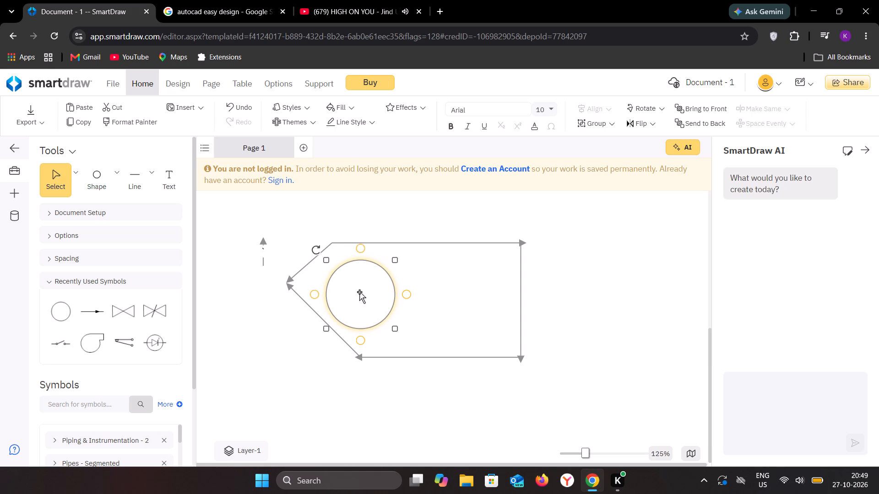
left_click(438, 267)
Connect a black flow-arrow symbol to the right side of the second plate's circle.
scroll(438, 267, "up", 7)
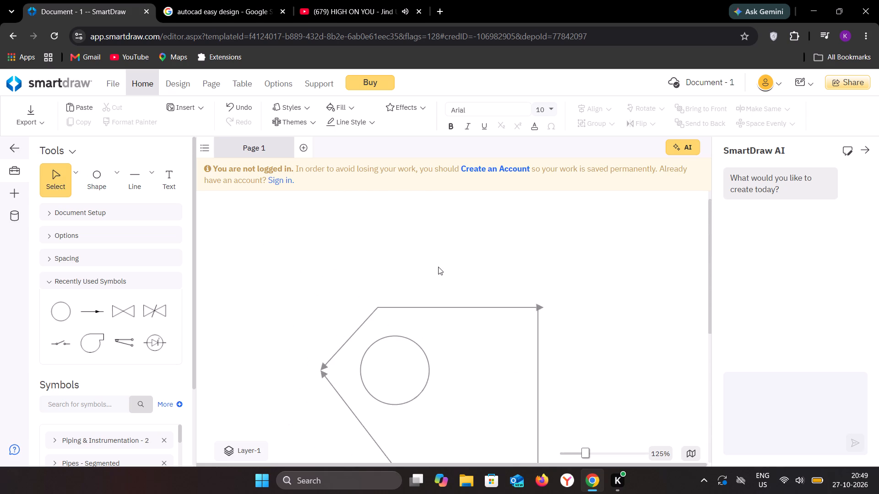
scroll(438, 267, "down", 6)
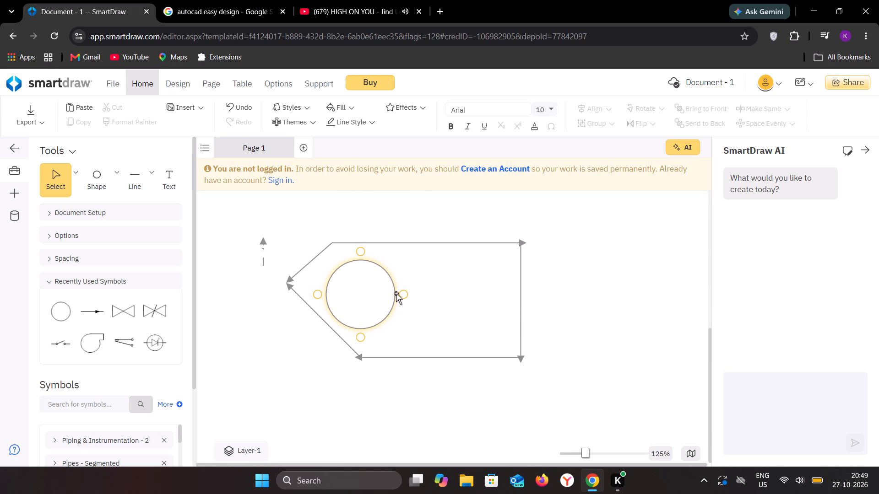
left_click(404, 296)
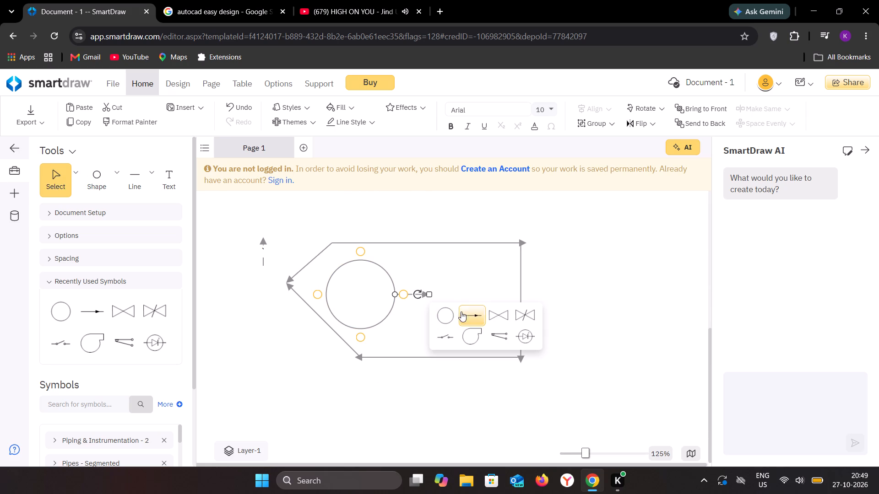
left_click(468, 309)
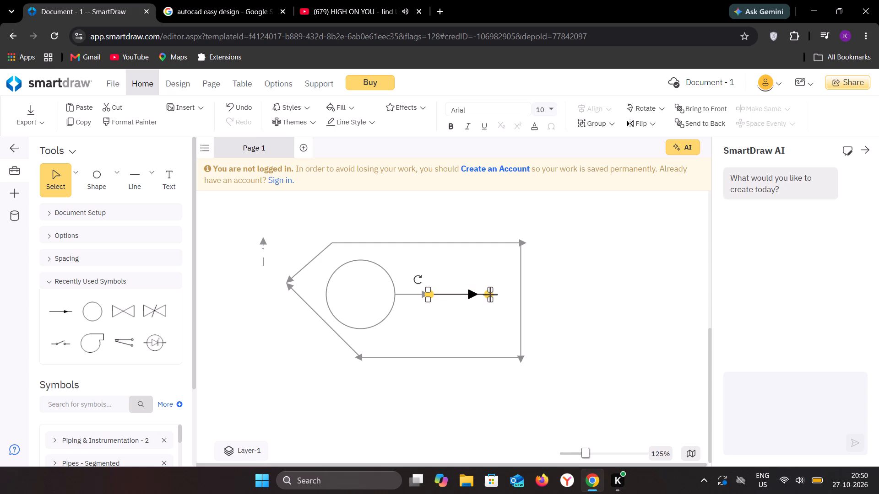
Run a connector from the flow arrow across the plate's right edge and attach a bow-tie valve symbol at its end.
left_click_drag(488, 295, 561, 288)
left_click_drag(561, 288, 587, 294)
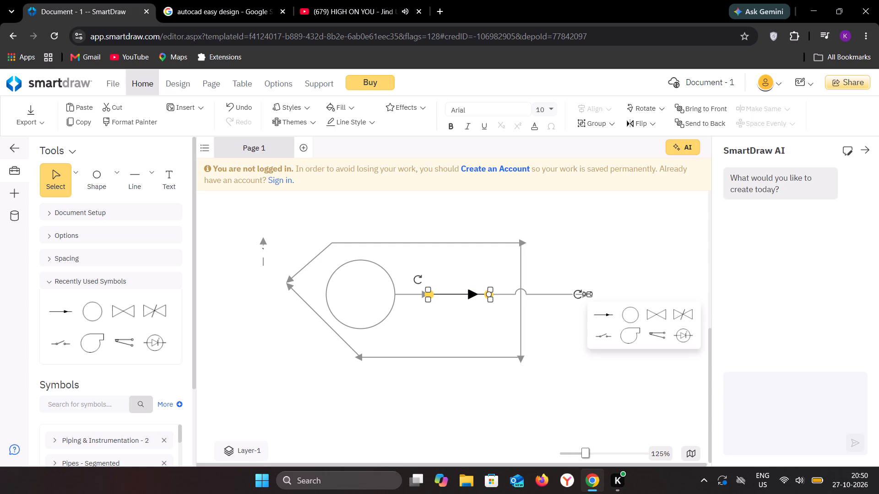
left_click(656, 313)
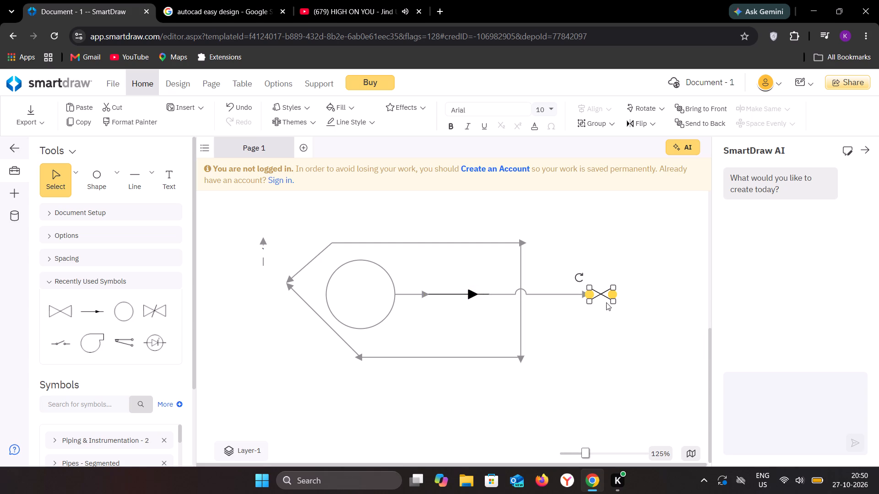
Rotate the valve symbol so that it stands upright, with its connection points at top and bottom.
left_click(578, 278)
left_click(578, 278)
left_click_drag(578, 278, 525, 278)
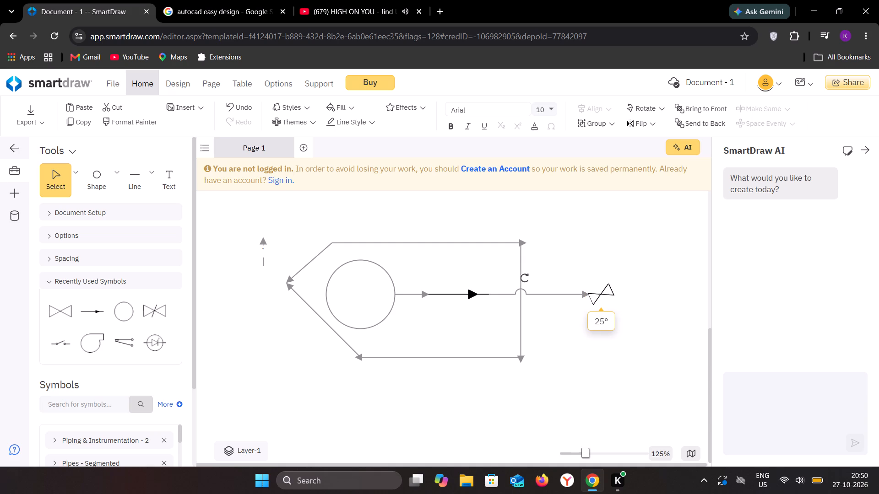
left_click_drag(525, 278, 507, 340)
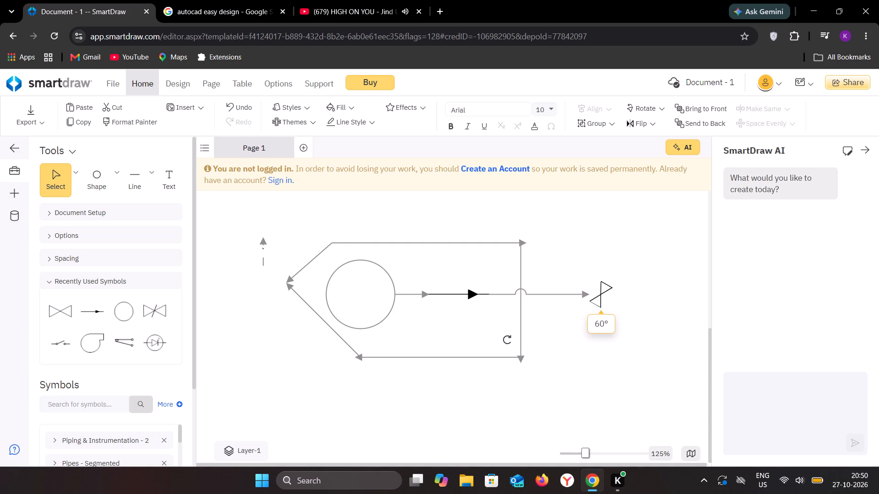
left_click_drag(507, 340, 577, 332)
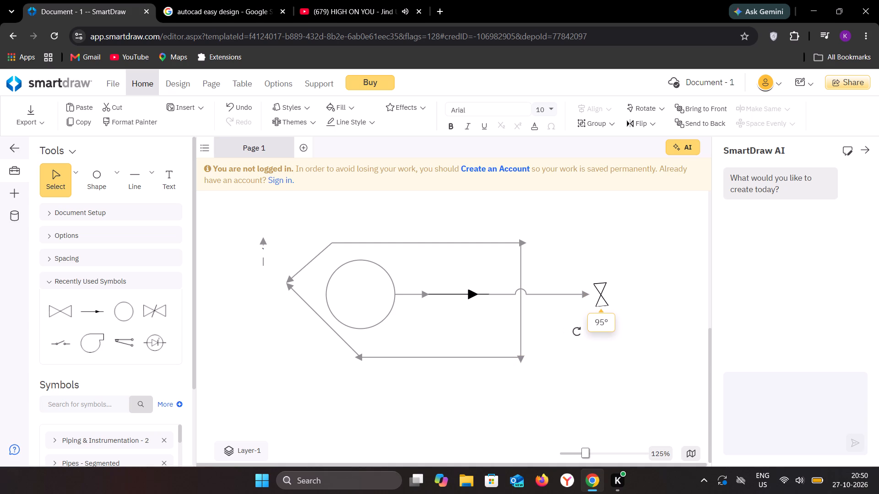
left_click_drag(577, 332, 573, 333)
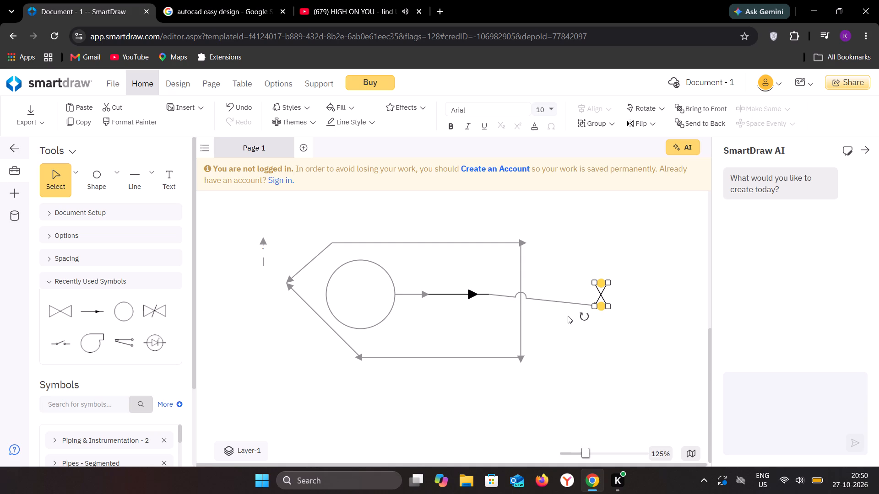
left_click(566, 330)
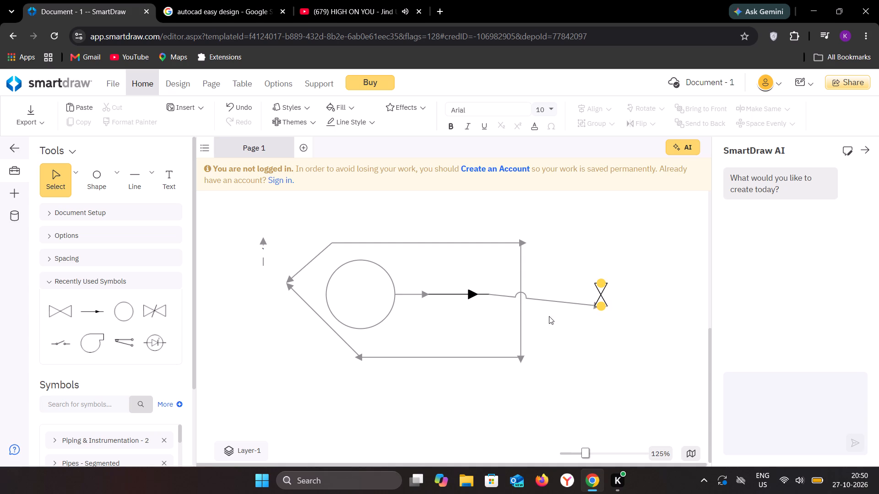
Chain two upward-pointing flow-arrow symbols from the valve's top connection point.
right_click_drag(602, 285, 600, 264)
left_click(601, 282)
left_click(638, 267)
scroll(638, 267, "up", 2)
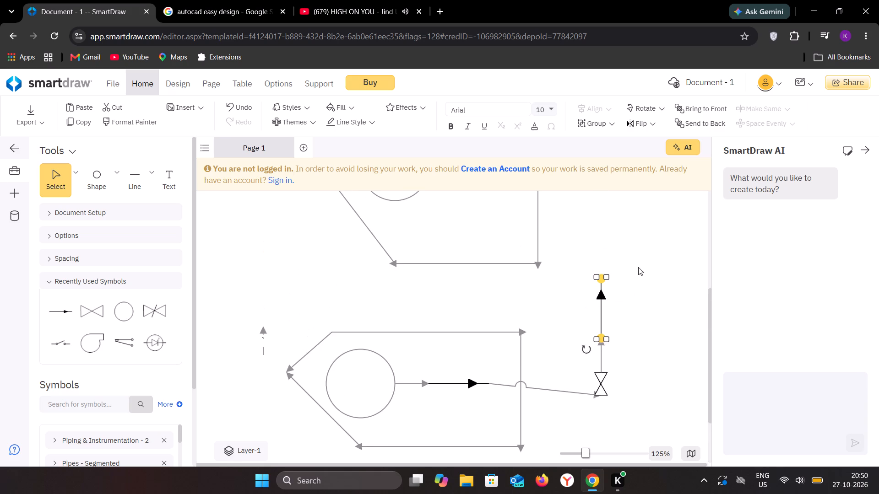
scroll(638, 267, "up", 1)
left_click(602, 306)
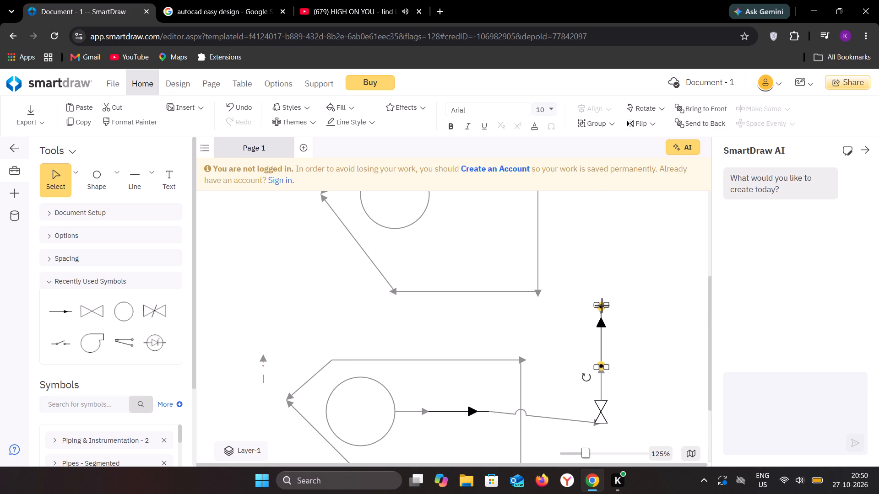
left_click(617, 294)
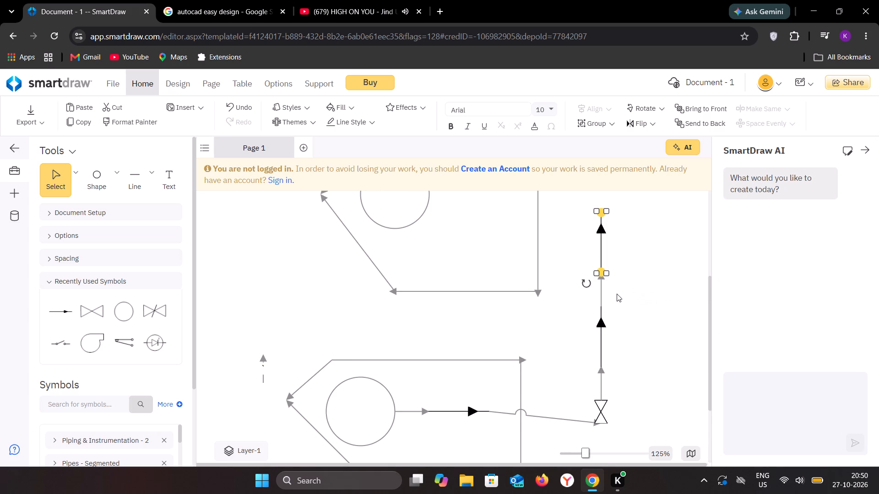
Extend the vertical chain with three more upward flow-arrow symbols, running past the first plate's top edge.
scroll(617, 294, "up", 3)
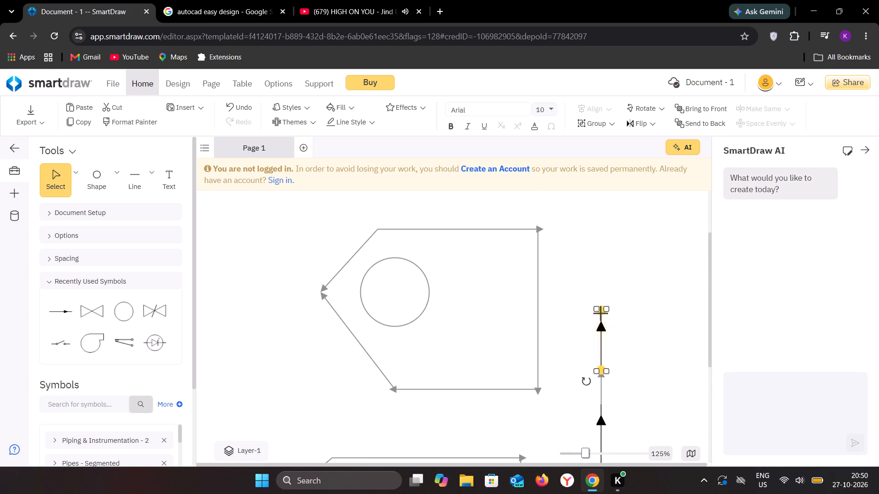
left_click(602, 309)
left_click(615, 300)
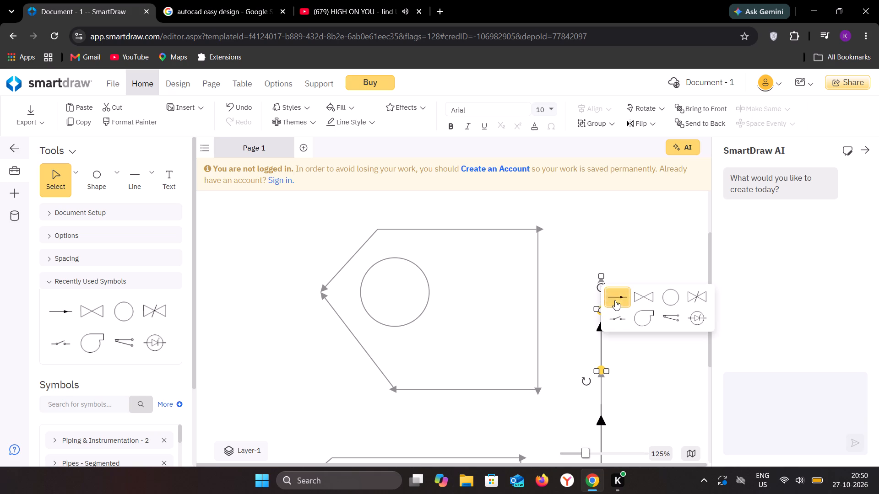
scroll(615, 300, "up", 2)
left_click(601, 297)
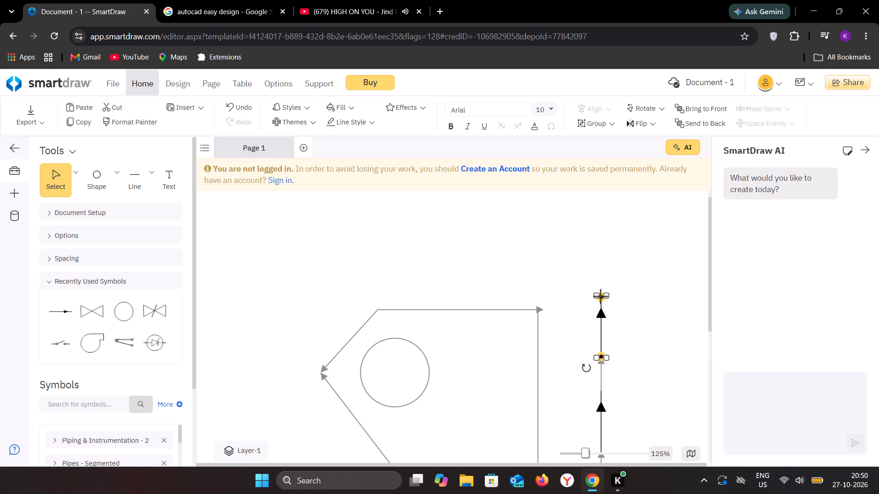
left_click(614, 281)
scroll(614, 281, "up", 1)
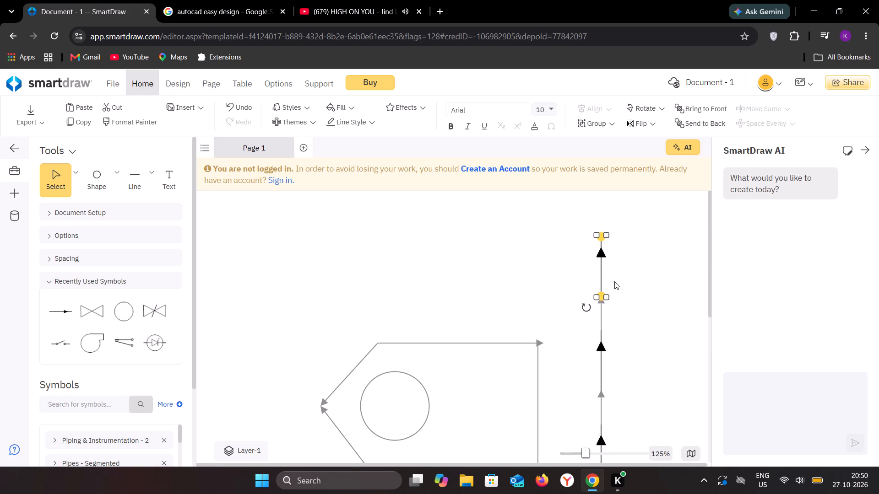
scroll(614, 281, "up", 1)
left_click(599, 241)
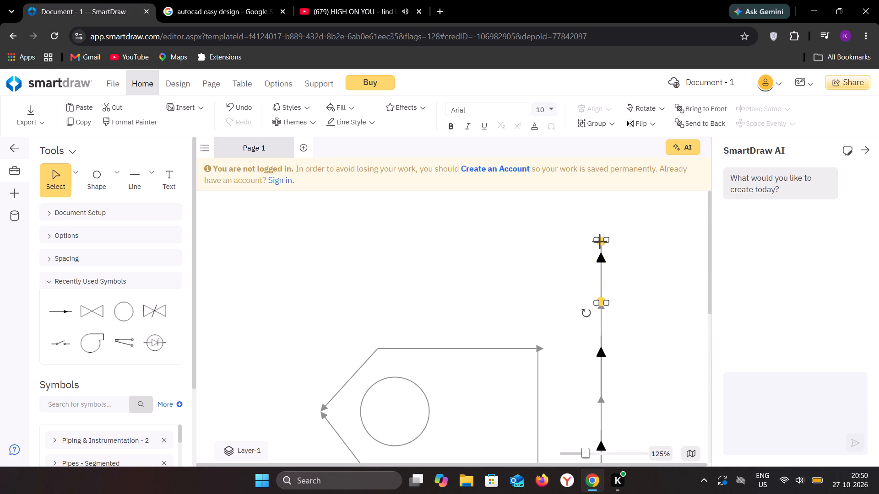
left_click(600, 241)
left_click(611, 232)
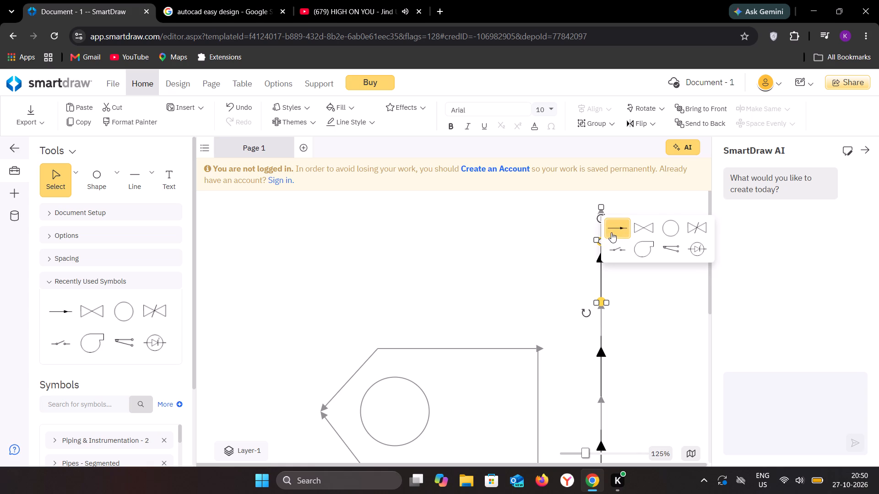
Rotate the topmost flow-arrow symbol to horizontal so that it points left.
scroll(611, 232, "up", 1)
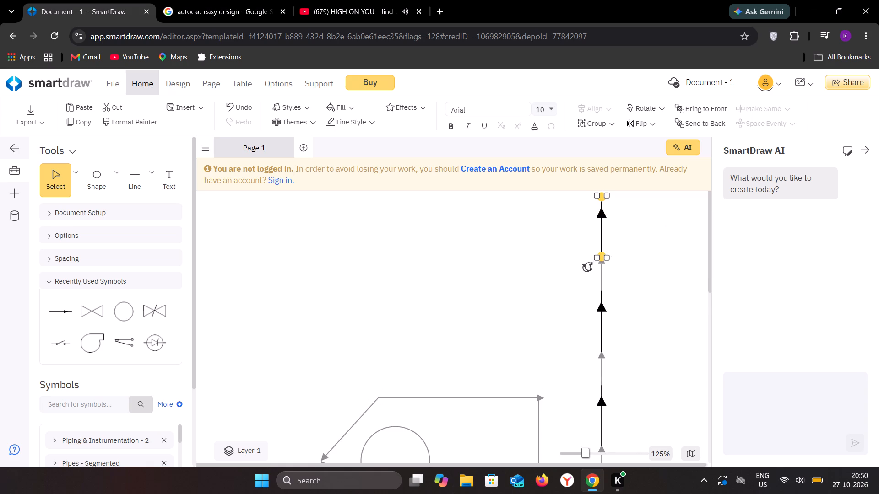
left_click_drag(587, 268, 639, 286)
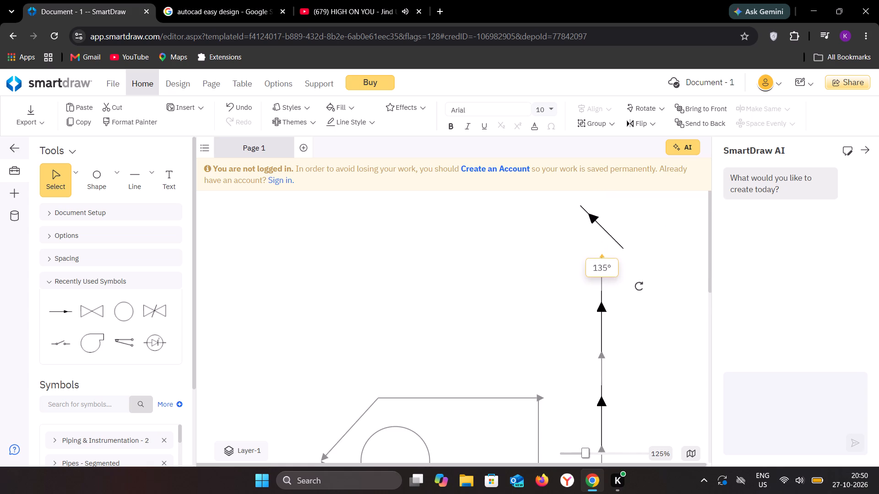
left_click_drag(639, 286, 679, 260)
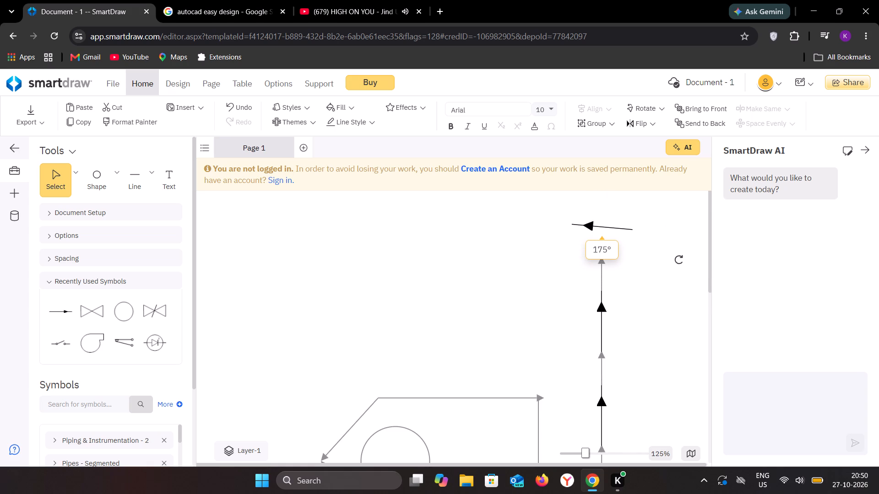
left_click_drag(679, 260, 679, 258)
left_click(657, 277)
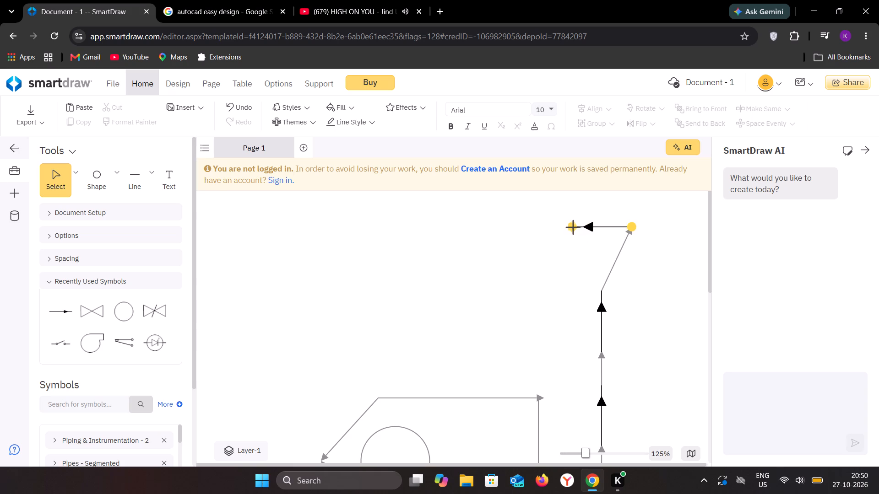
Attach another flow-arrow symbol to the free end of the top horizontal arrow and rotate it so that it points left.
left_click(575, 227)
left_click(558, 243)
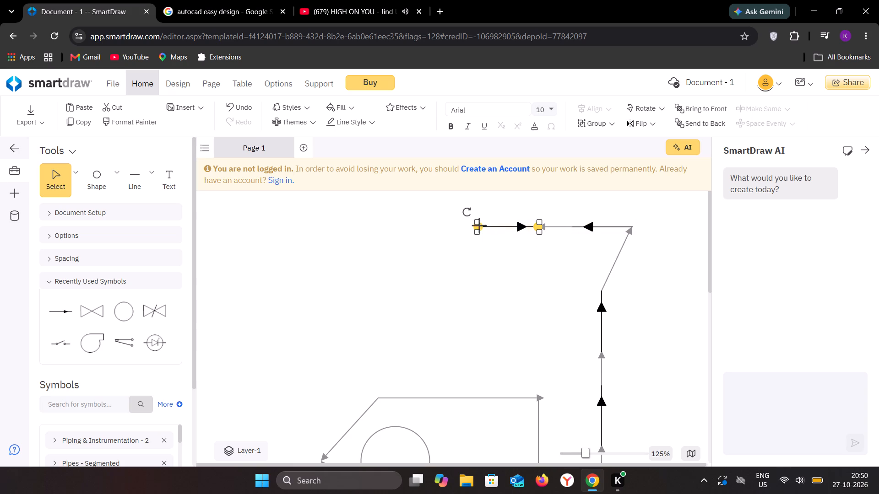
left_click_drag(468, 212, 592, 233)
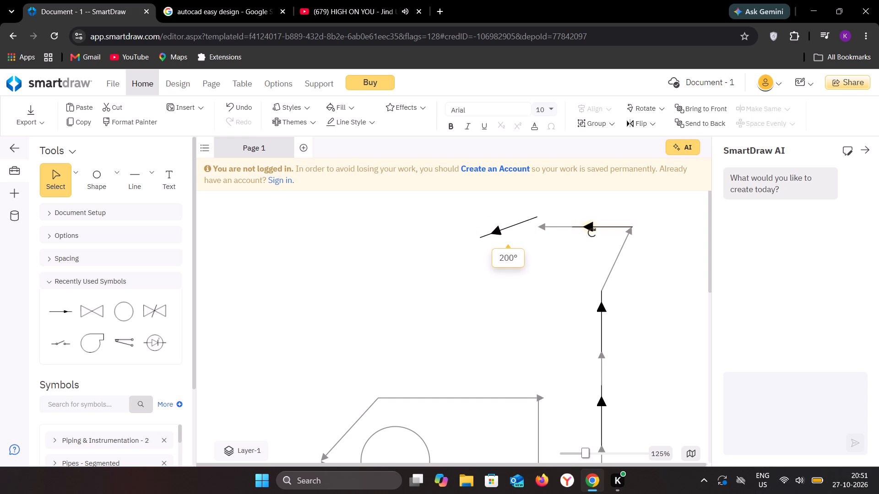
left_click_drag(592, 233, 592, 256)
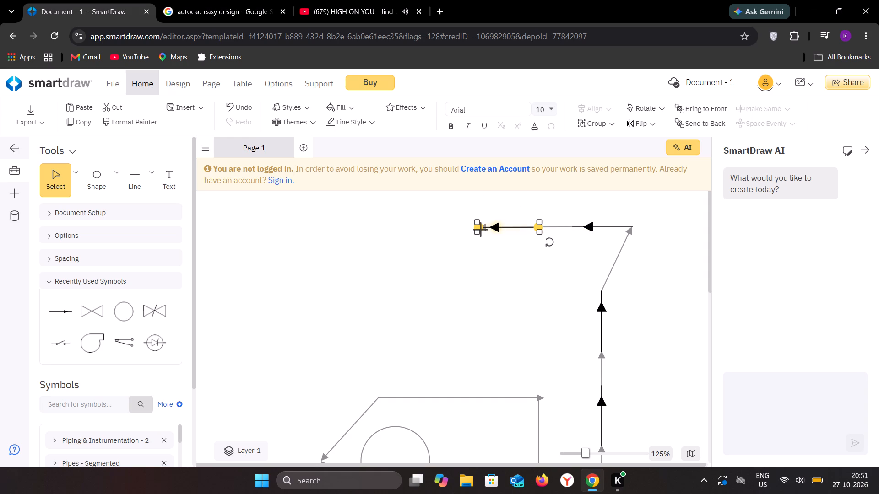
Attach the rectangular box symbol with two top pipe stubs to the free end of the left-pointing flow arrows.
left_click(480, 230)
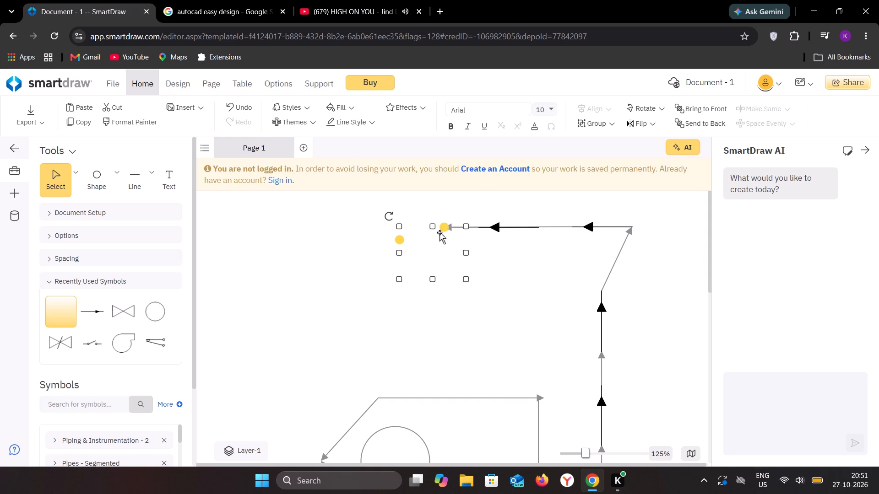
left_click(512, 266)
Attach a flow-arrow symbol to the box symbol's left pipe stub and rotate it to 180° so that it points left.
scroll(512, 266, "right", 1)
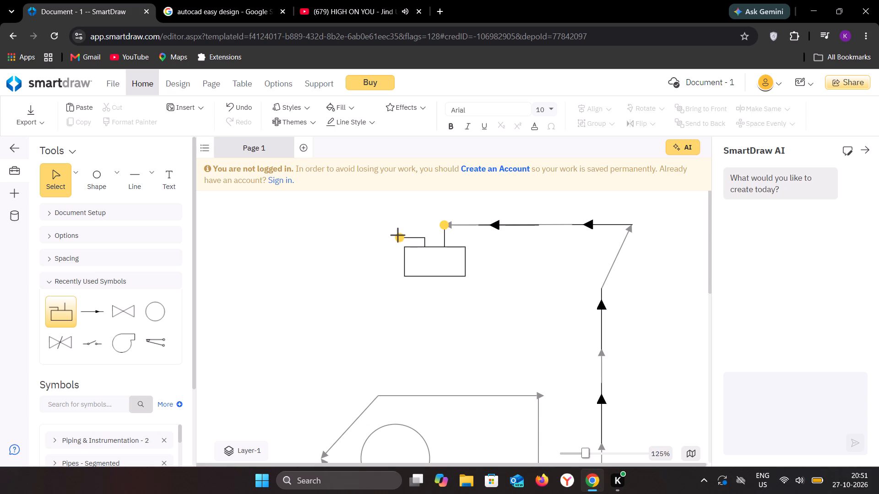
left_click(399, 236)
left_click(407, 254)
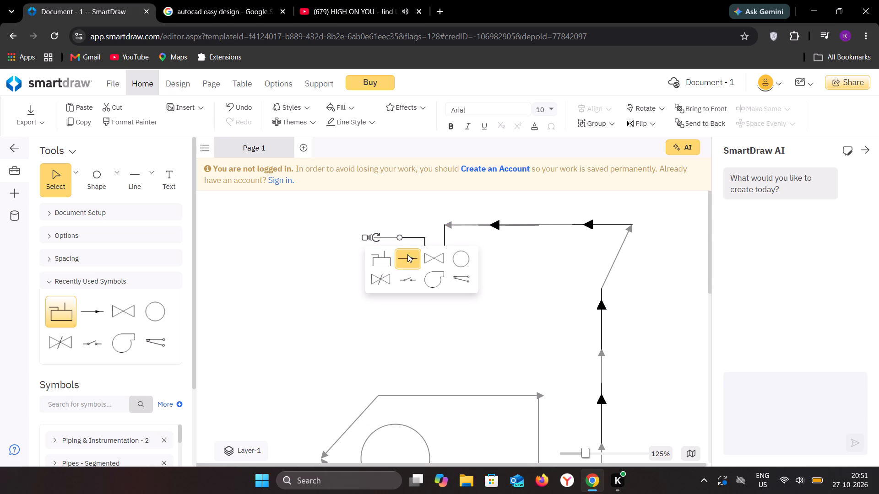
left_click_drag(291, 222, 413, 262)
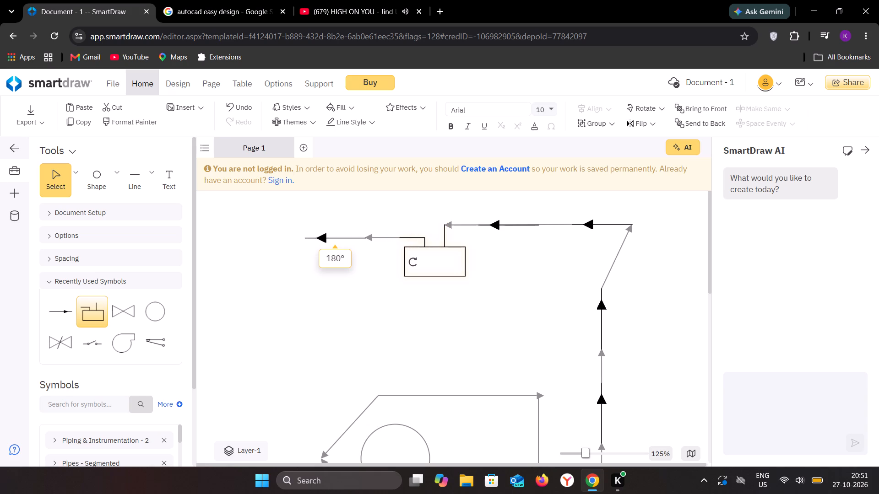
left_click_drag(413, 262, 413, 263)
left_click(431, 296)
Attach a second rectangular box symbol with pipe stubs to the left end of the newest left-pointing flow arrow.
scroll(431, 296, "down", 3)
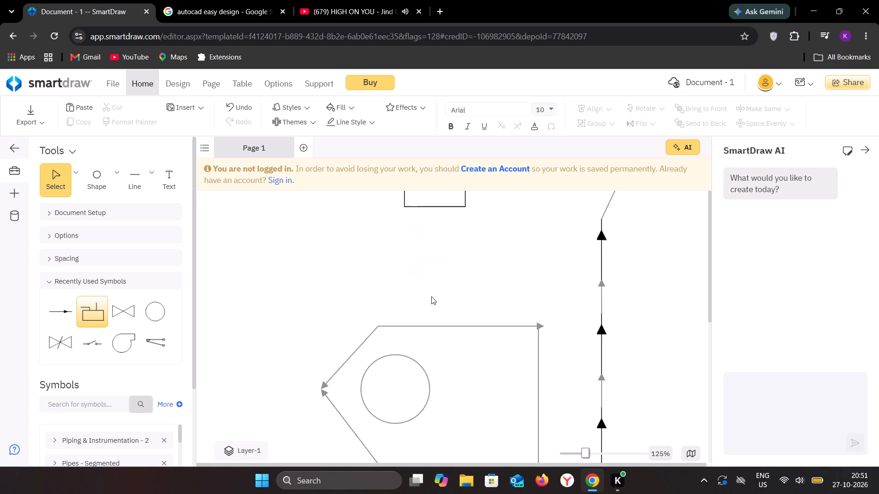
scroll(431, 296, "down", 5)
scroll(431, 296, "up", 1)
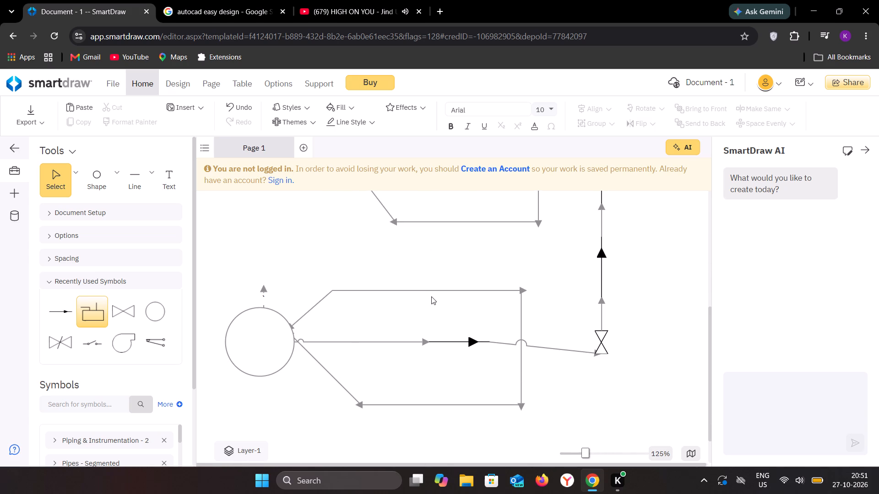
scroll(431, 296, "up", 2)
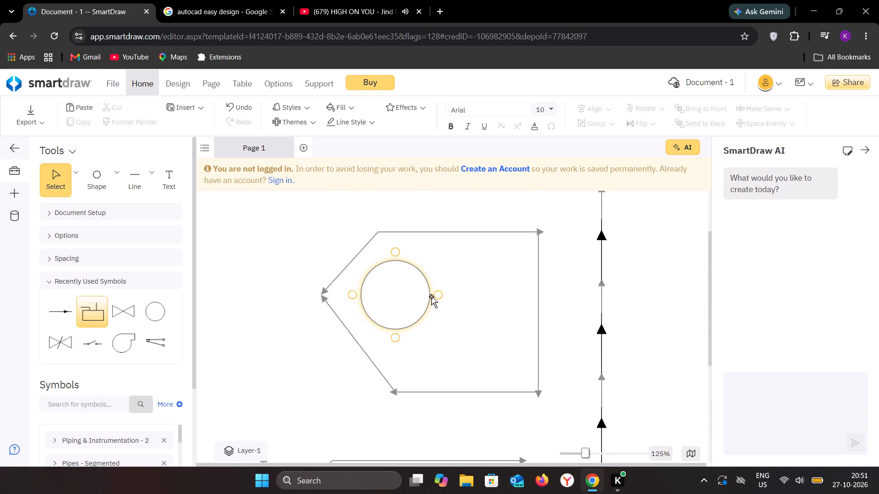
scroll(431, 296, "up", 3)
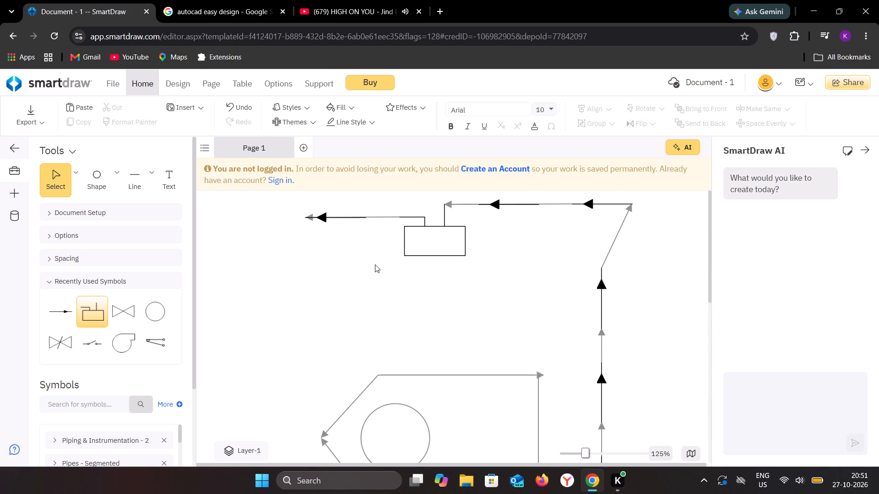
left_click(307, 218)
left_click(303, 220)
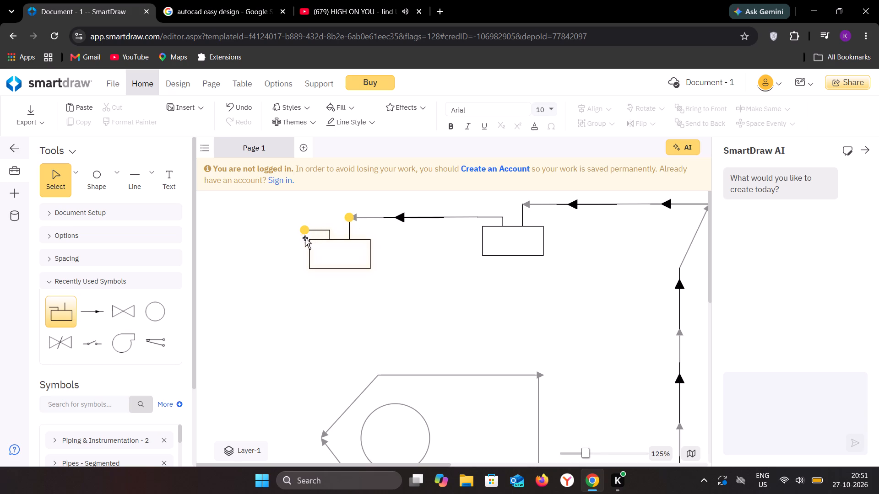
Attach a flow-arrow symbol to the second box symbol's left pipe stub and rotate it to 270° so that it points down.
left_click(304, 231)
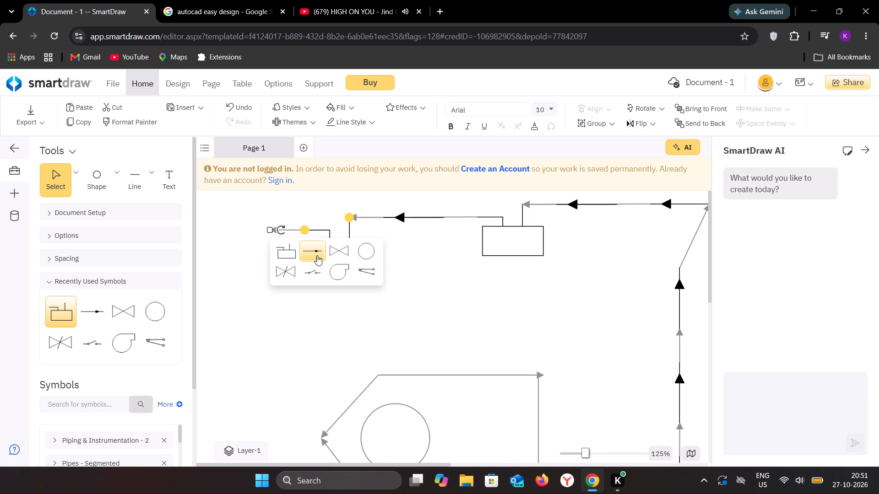
left_click(310, 250)
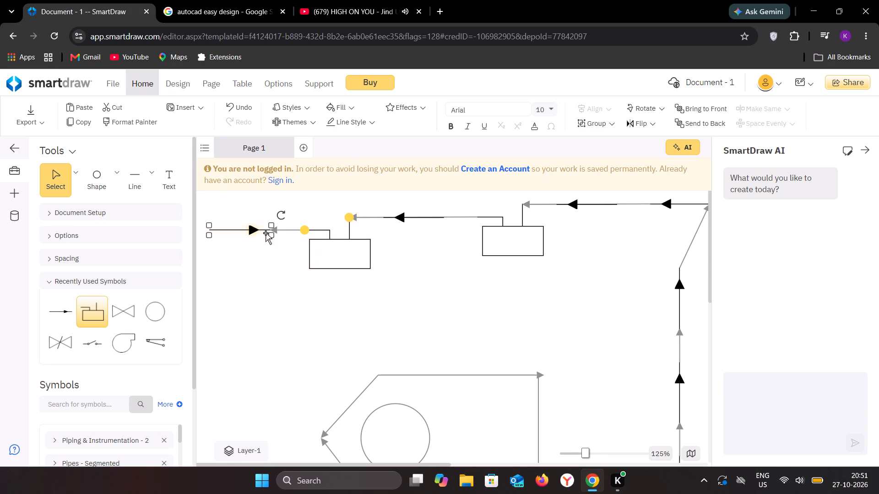
left_click_drag(280, 216, 267, 295)
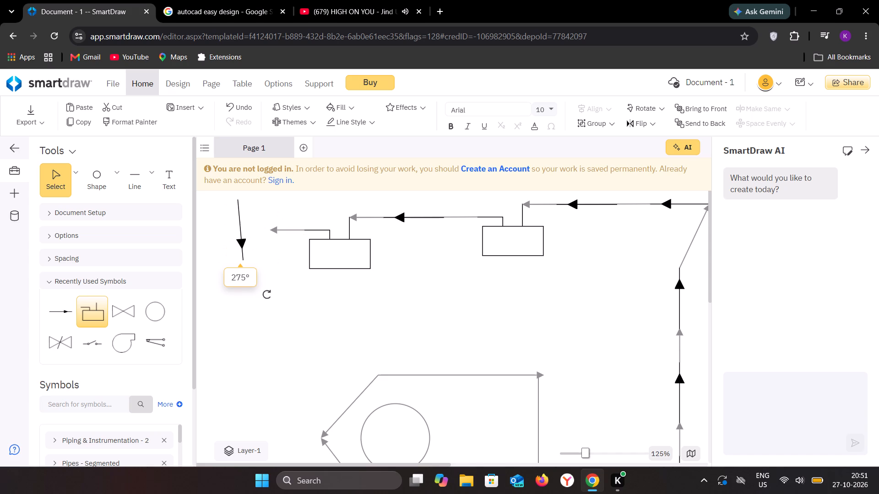
left_click_drag(267, 295, 263, 298)
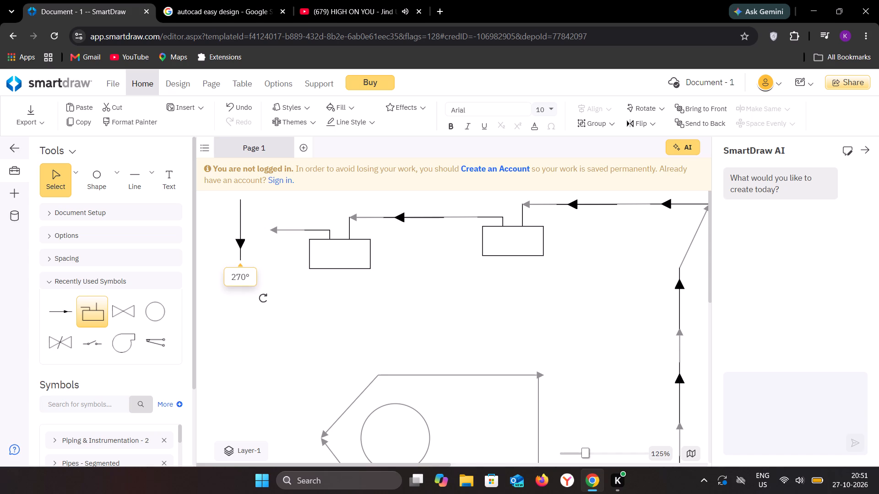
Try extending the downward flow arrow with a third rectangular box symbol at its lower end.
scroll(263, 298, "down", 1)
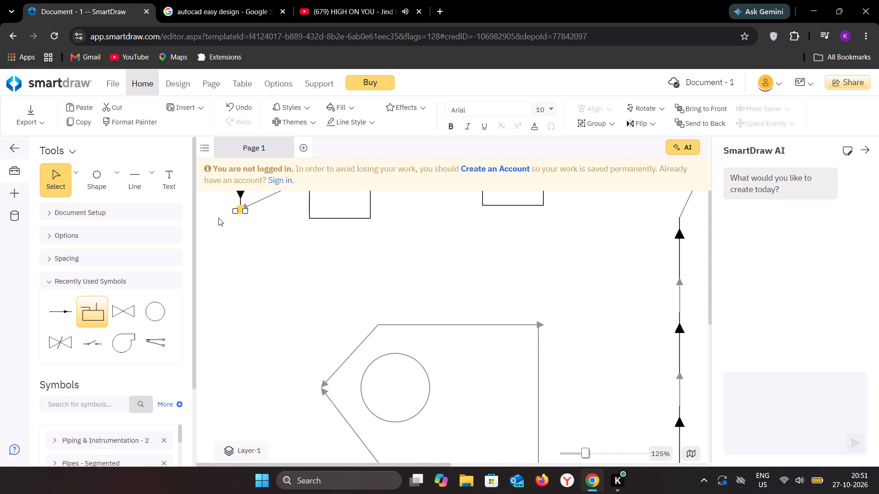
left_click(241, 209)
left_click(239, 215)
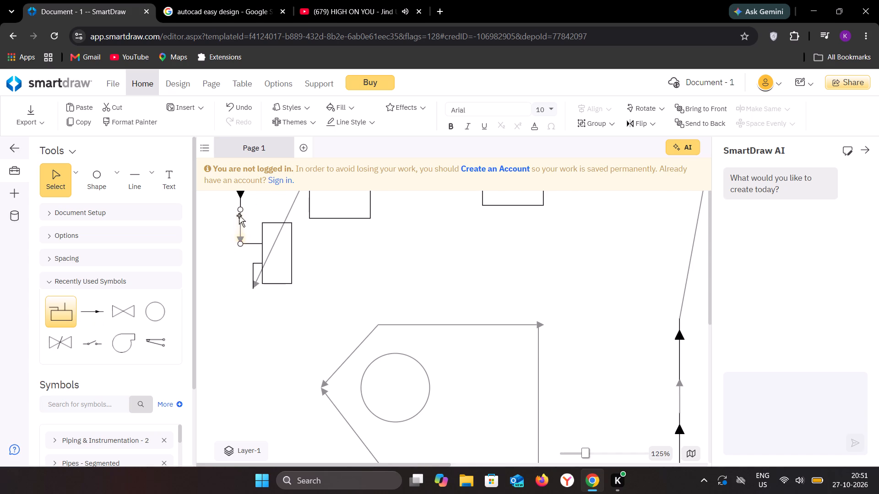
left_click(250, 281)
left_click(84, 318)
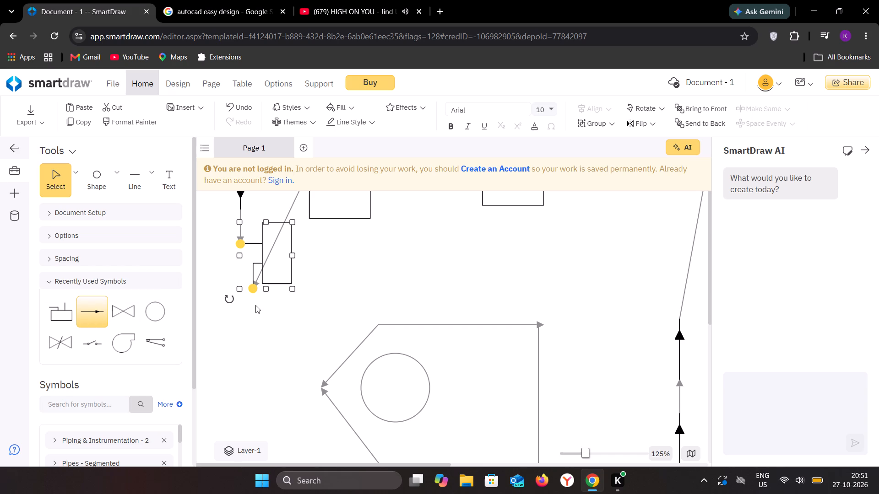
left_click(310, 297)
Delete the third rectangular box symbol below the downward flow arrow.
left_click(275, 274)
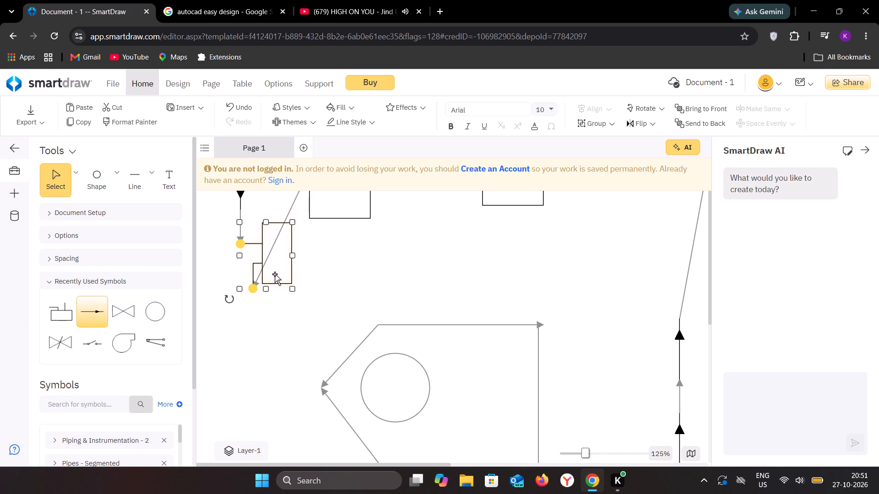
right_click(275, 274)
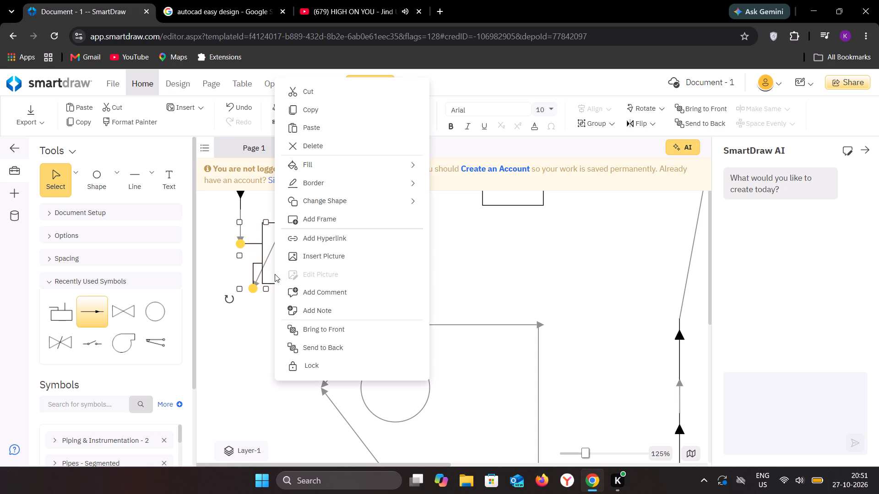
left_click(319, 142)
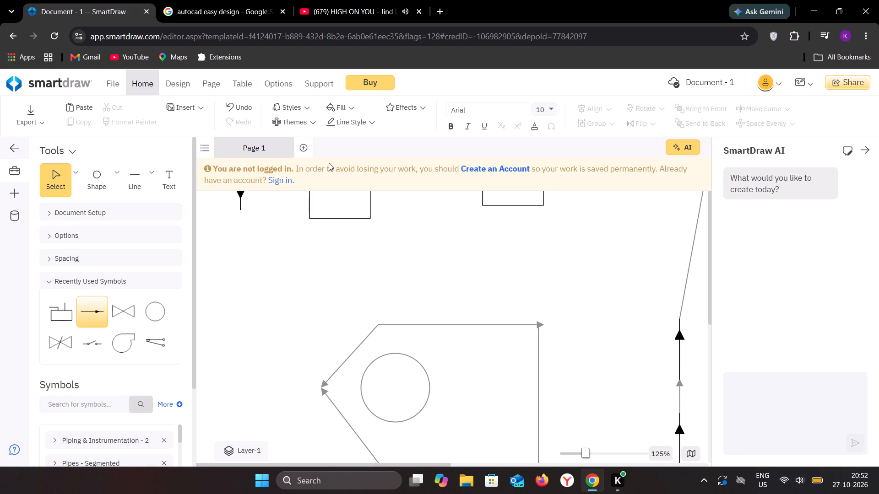
Attach a flow-arrow symbol to the lower end of the downward arrow and rotate it to 270° so that it points down.
scroll(320, 258, "up", 1)
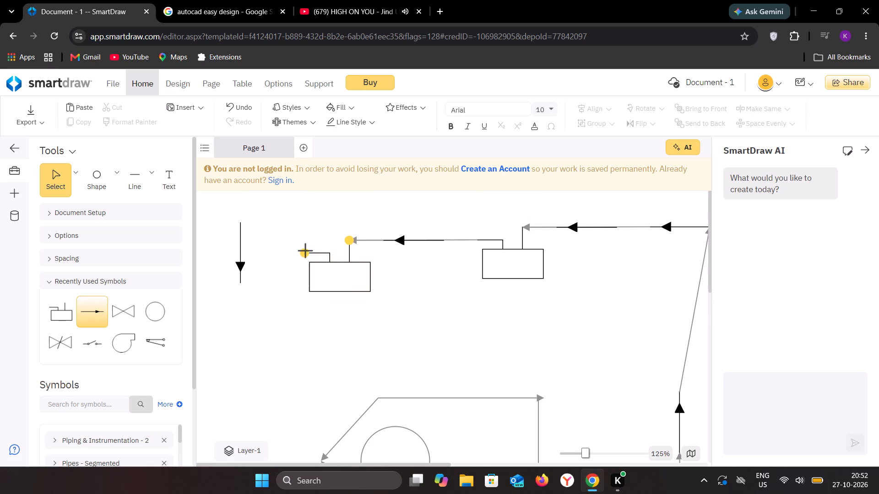
scroll(261, 269, "down", 1)
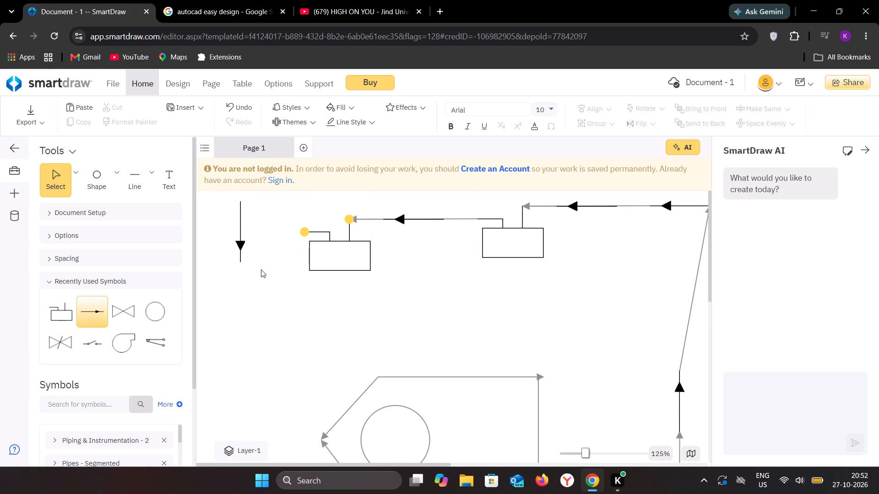
left_click(239, 265)
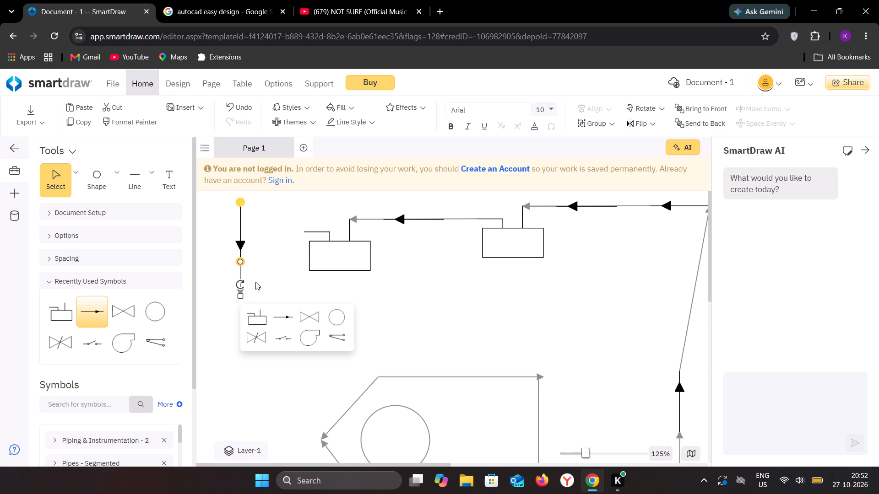
left_click(288, 325)
scroll(288, 325, "down", 1)
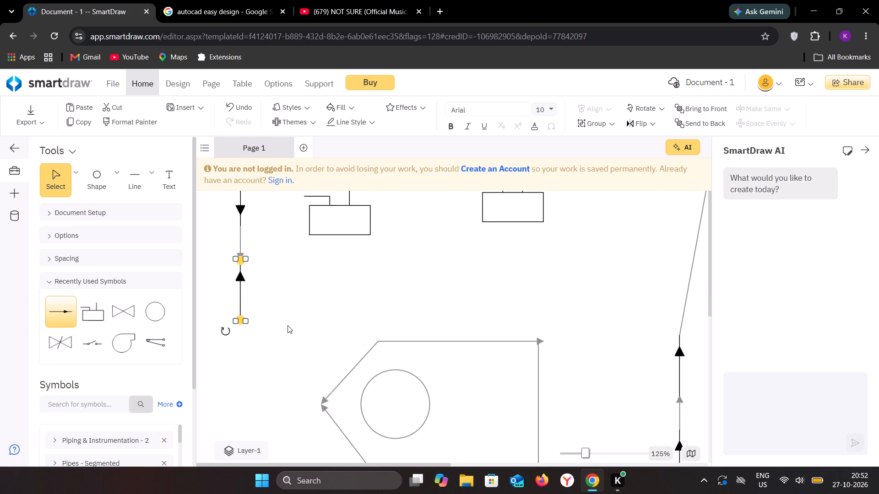
scroll(288, 325, "down", 1)
left_click_drag(224, 292, 229, 198)
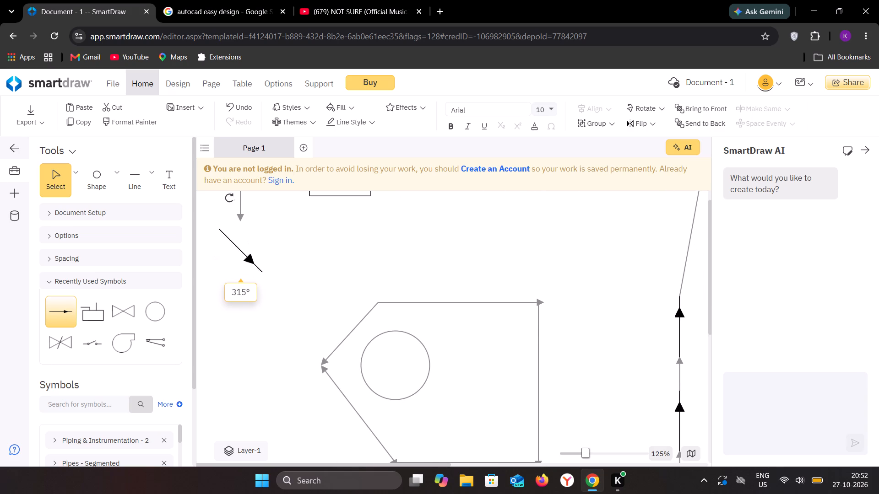
left_click_drag(229, 198, 260, 210)
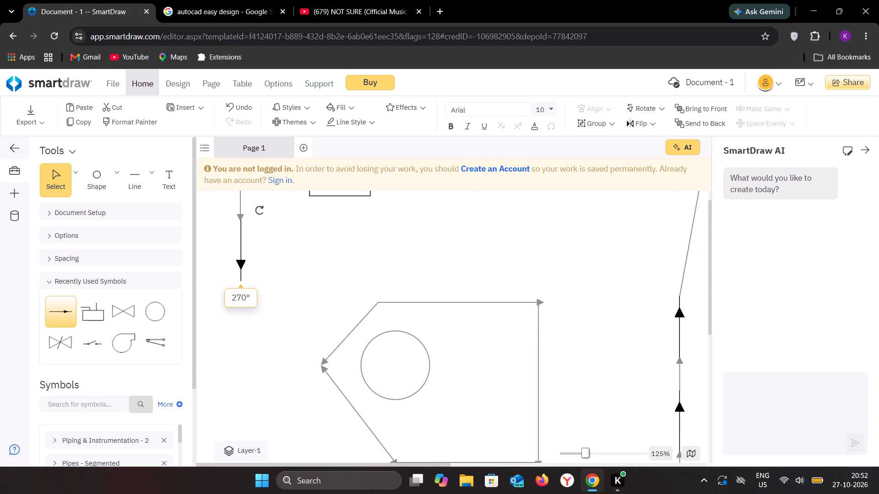
left_click_drag(260, 210, 258, 210)
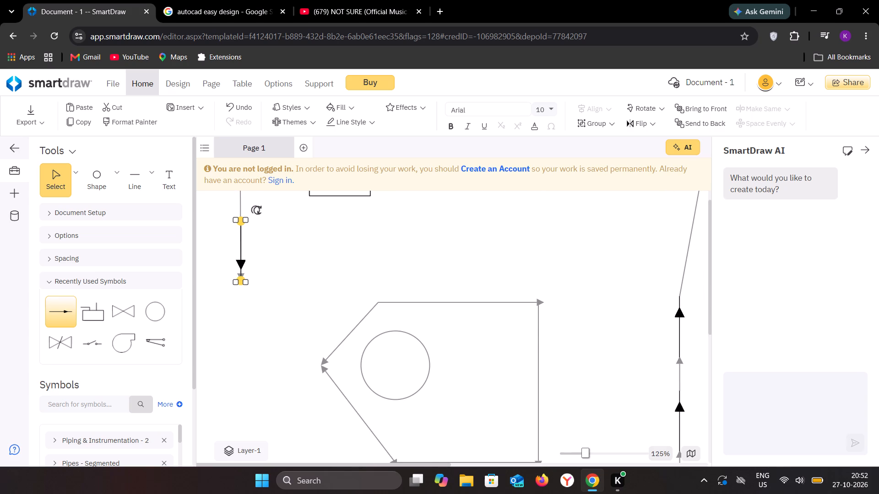
left_click(281, 276)
Extend the downward chain with a third flow-arrow symbol beside the first plate, rotated to 270° so that it points down.
scroll(281, 276, "down", 1)
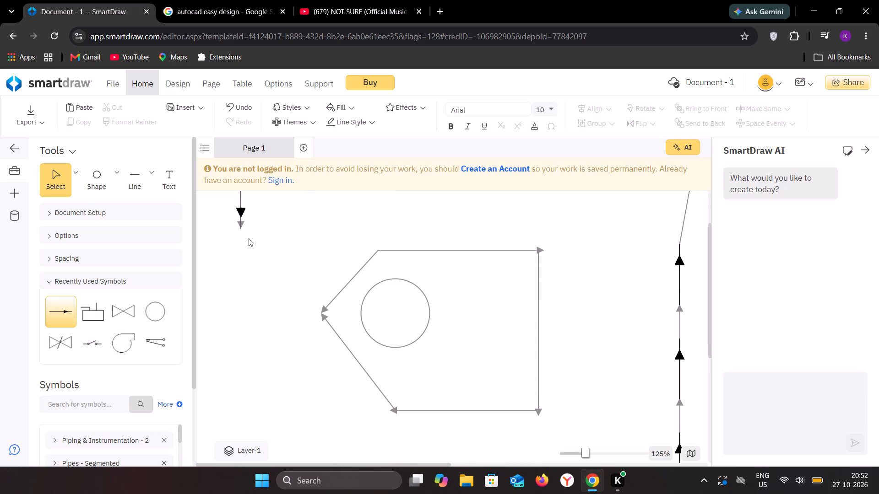
left_click(241, 229)
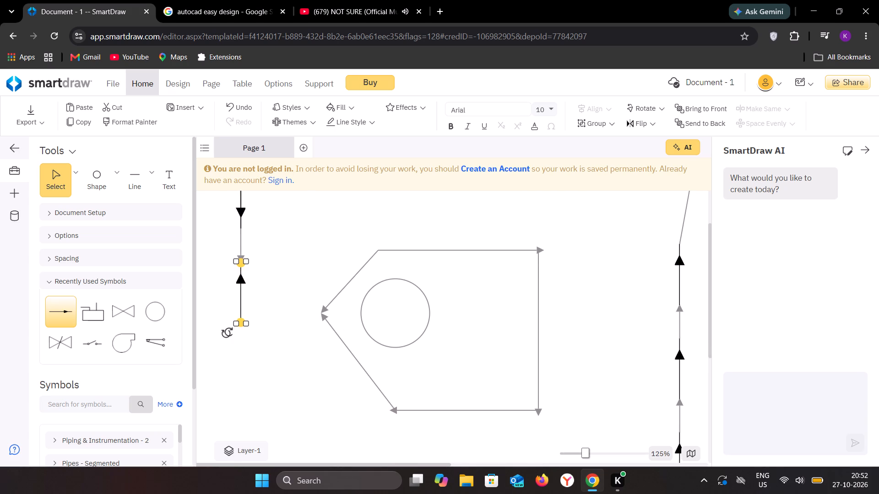
left_click_drag(229, 332, 255, 248)
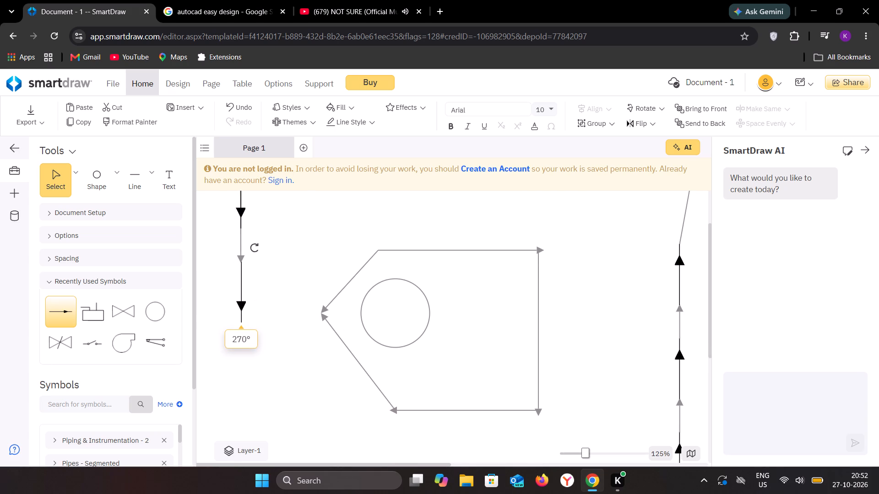
left_click_drag(255, 248, 255, 248)
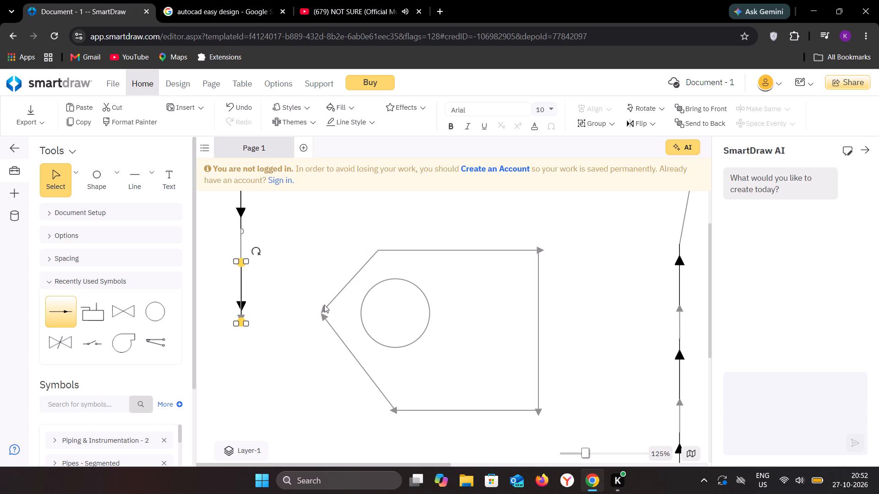
left_click(307, 295)
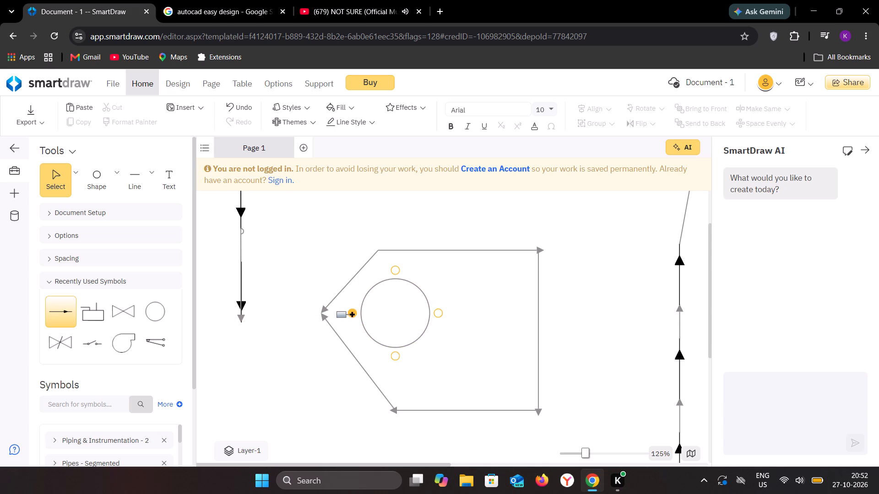
Attach a valve symbol to the first plate's circle and place it just outside the plate's pointed corner, about 0.74 from the circle.
left_click(351, 314)
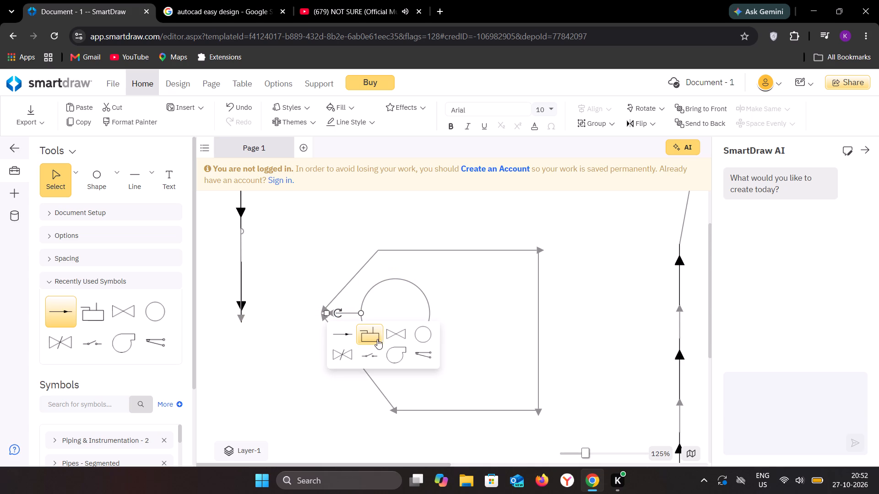
left_click(397, 333)
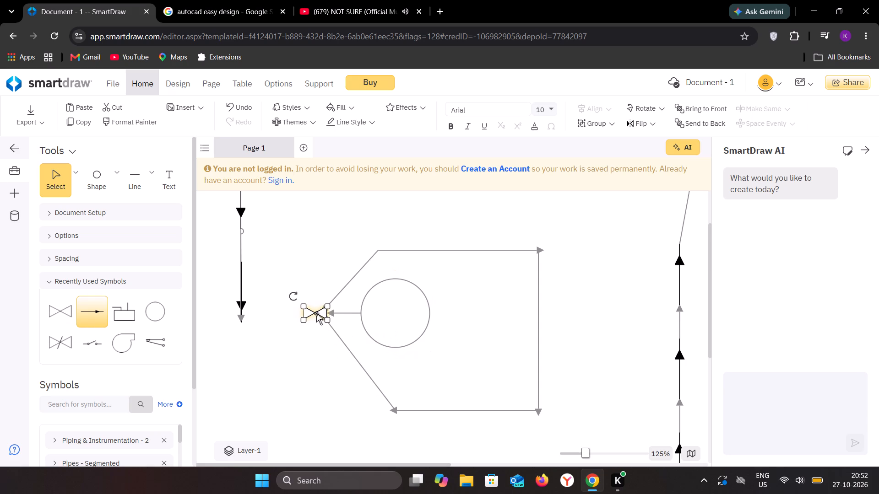
left_click_drag(316, 313, 307, 313)
left_click_drag(307, 313, 304, 313)
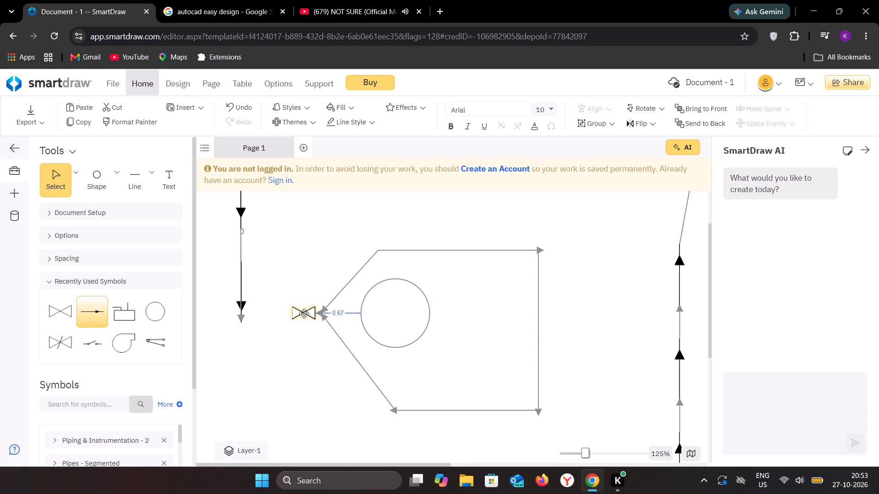
left_click_drag(304, 313, 299, 314)
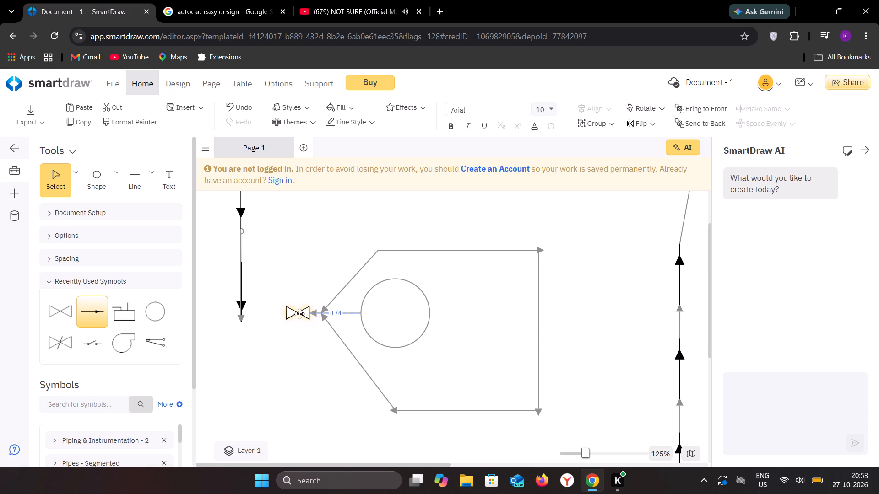
left_click_drag(299, 314, 300, 314)
left_click(302, 354)
Move the circle below the second plate inside that plate's outline, near its pointed end, with its flow line still attached.
scroll(384, 345, "up", 1)
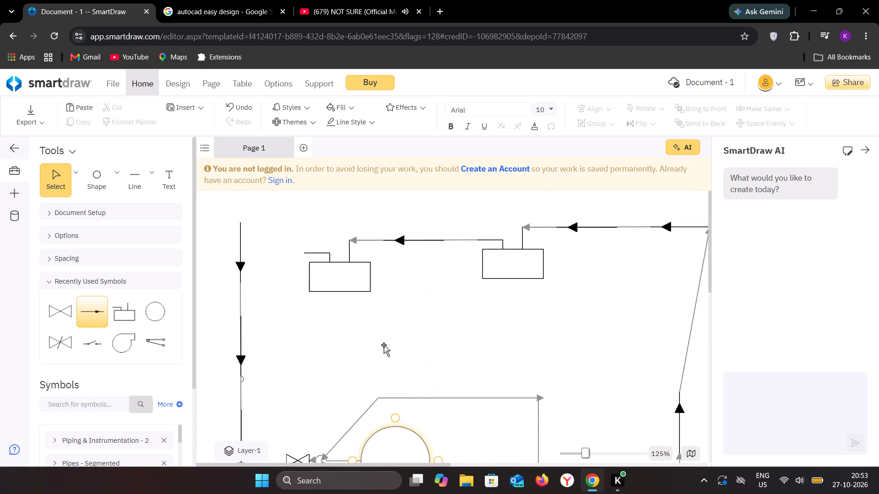
scroll(384, 345, "up", 1)
scroll(384, 345, "down", 4)
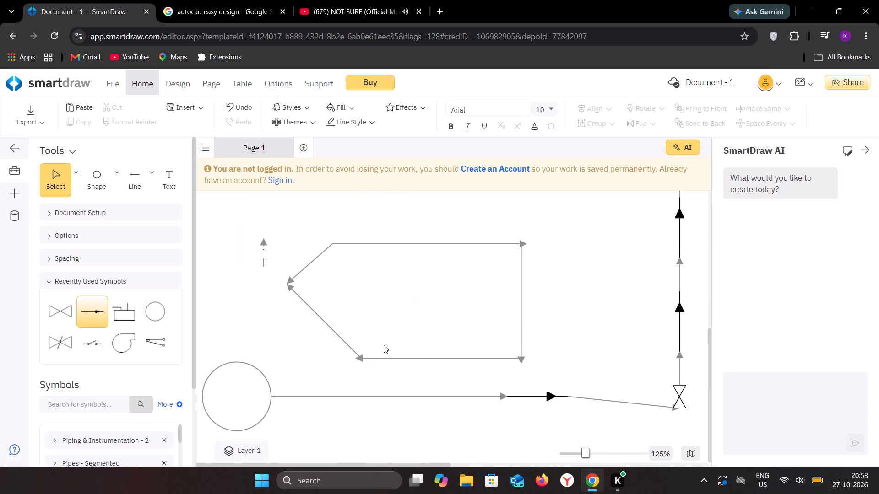
scroll(384, 345, "down", 2)
left_click_drag(246, 394, 267, 379)
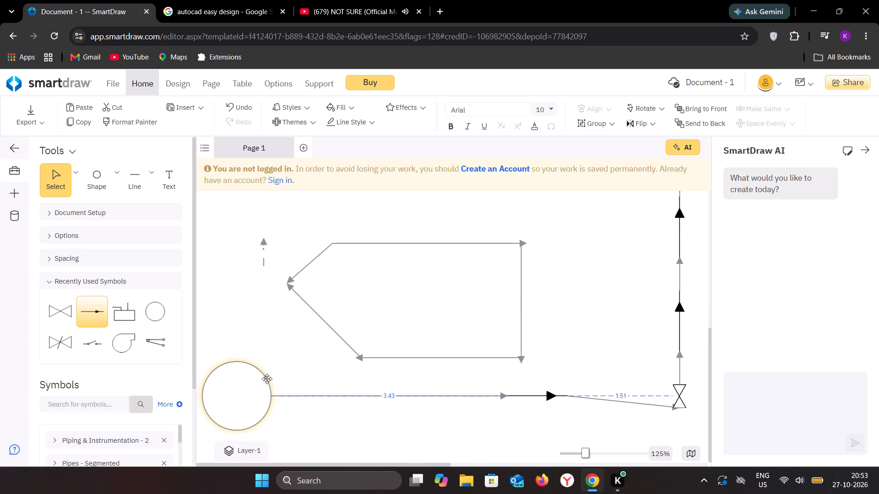
left_click_drag(267, 379, 369, 300)
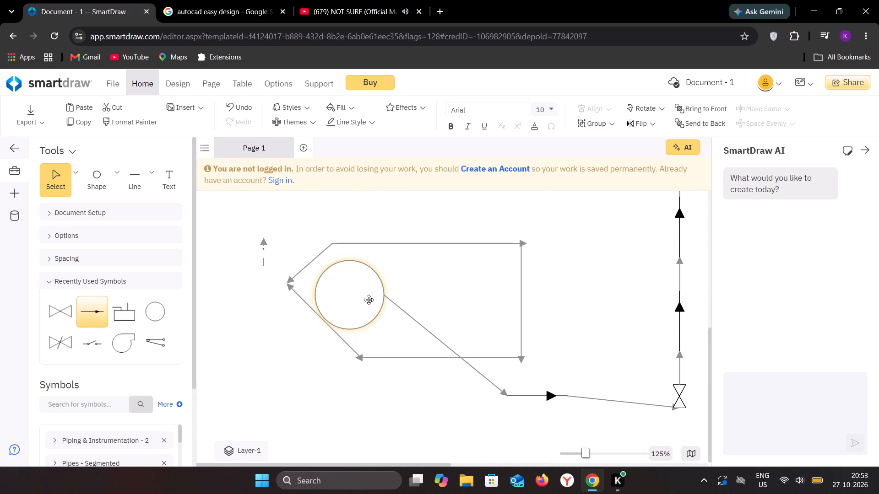
left_click_drag(369, 300, 376, 296)
left_click(462, 297)
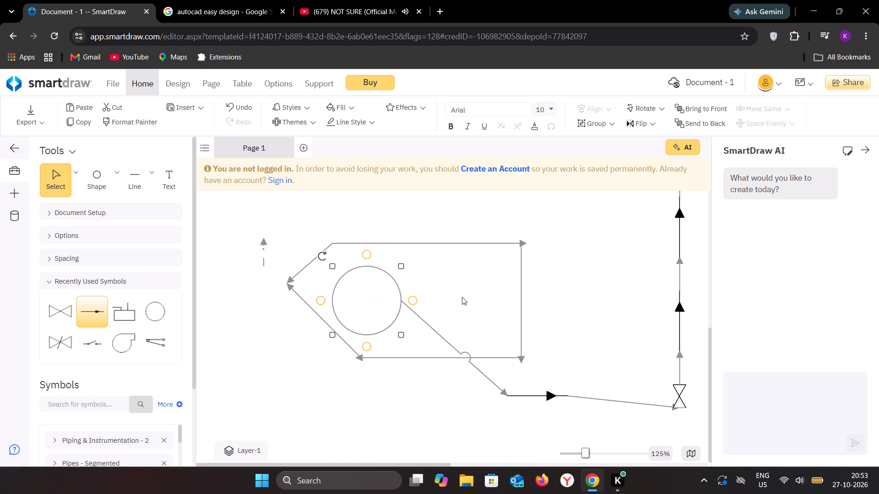
Attach a flow-arrow symbol to the free outer side of the valve beside the first plate's pointed corner.
scroll(462, 297, "up", 6)
scroll(462, 297, "down", 1)
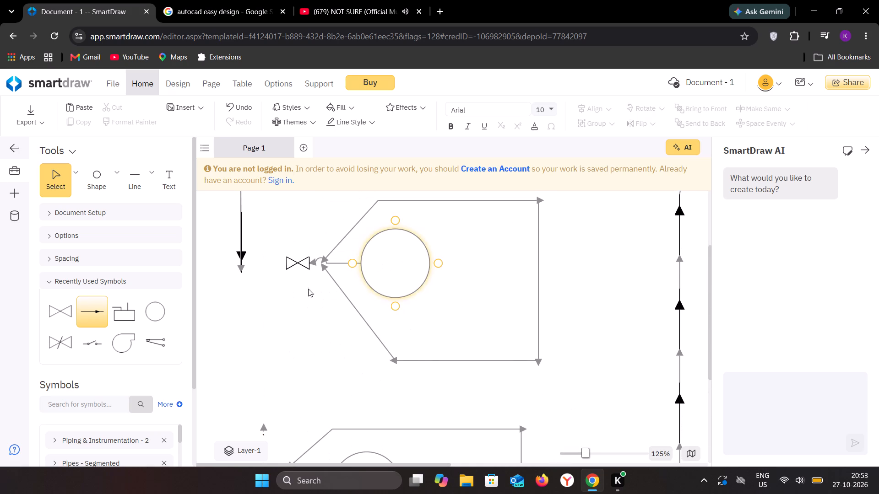
left_click(288, 264)
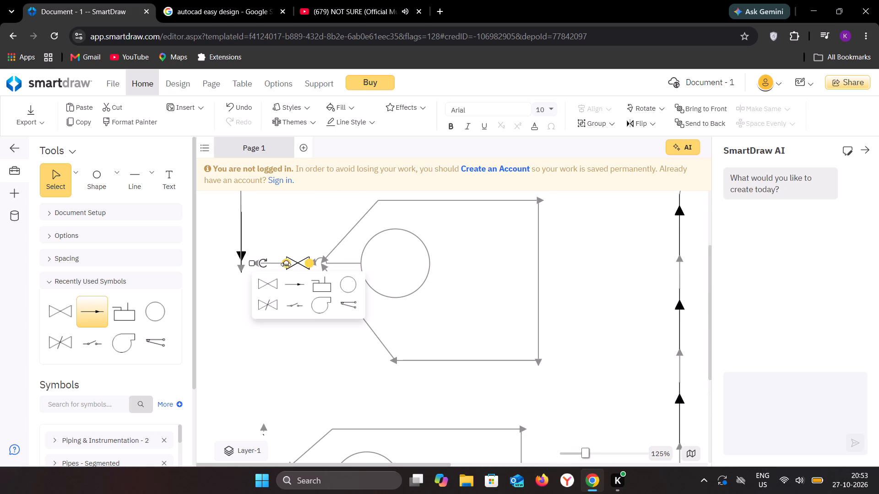
left_click(296, 289)
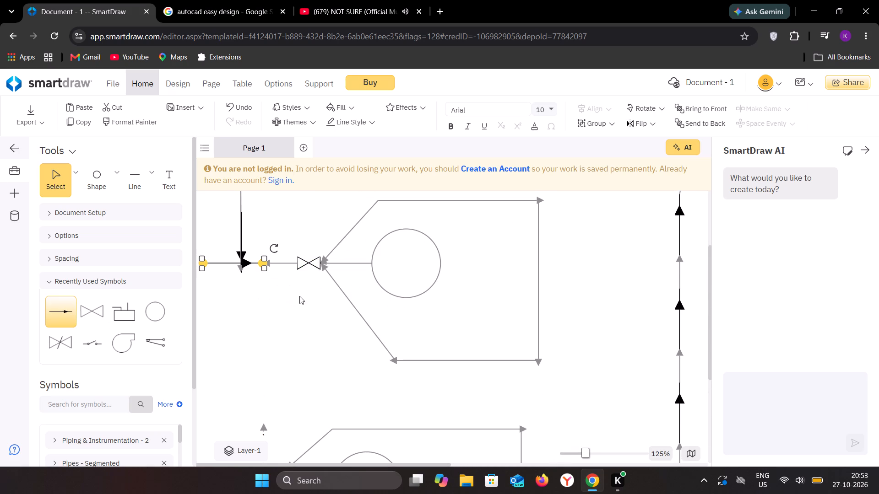
left_click(306, 317)
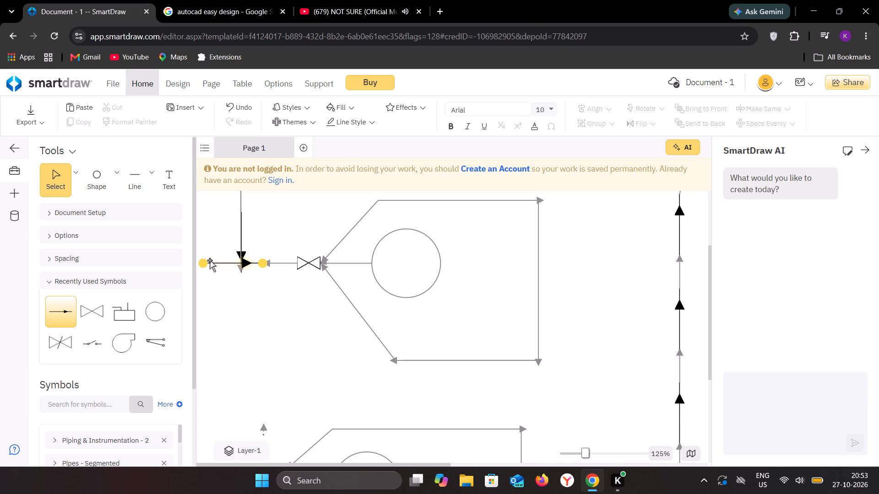
Draw a short connector from the new flow arrow's outer end back toward the tip of the downward arrow chain.
left_click_drag(204, 261, 235, 259)
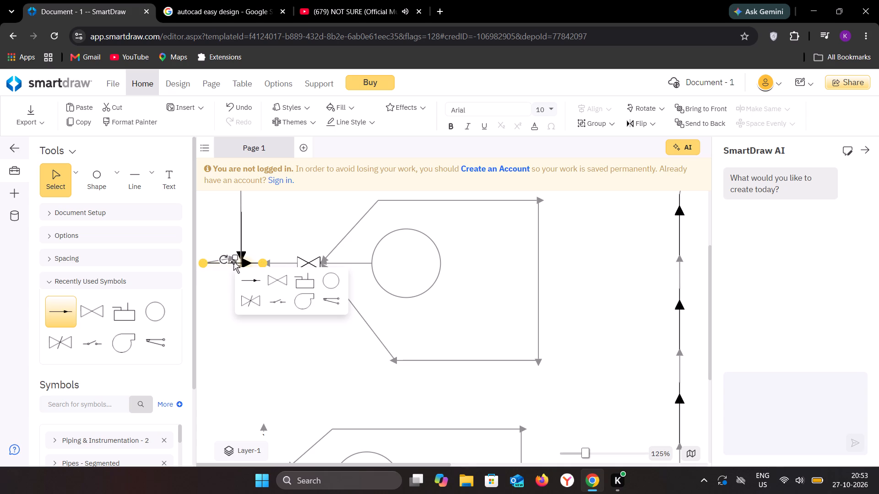
left_click(241, 333)
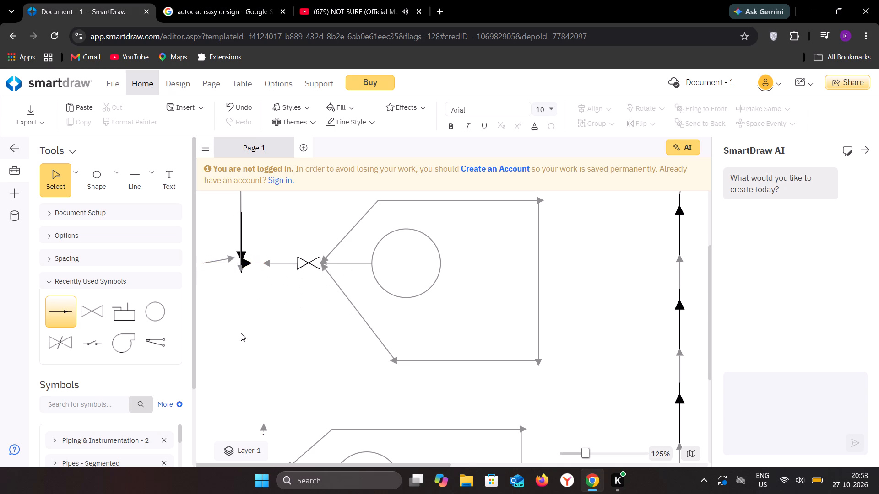
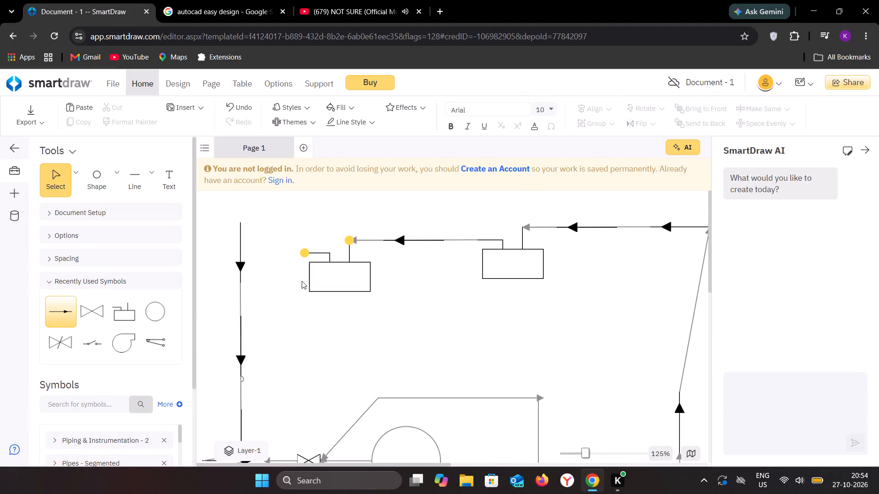
Draw a connector from the free outlet of the box nearest the downward arrow chain to the chain's upper end.
scroll(302, 281, "up", 2)
left_click_drag(304, 256, 246, 229)
left_click_drag(246, 229, 238, 220)
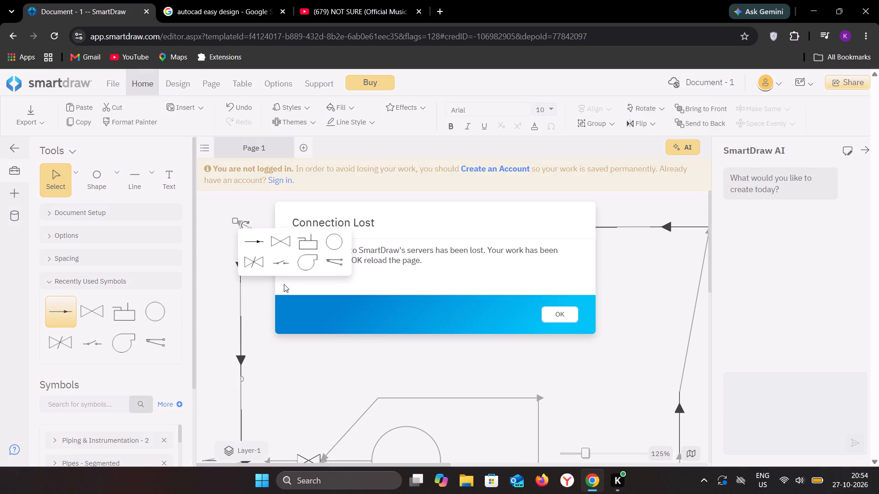
Reload the disconnected drawing page and close its browser tab.
left_click(386, 341)
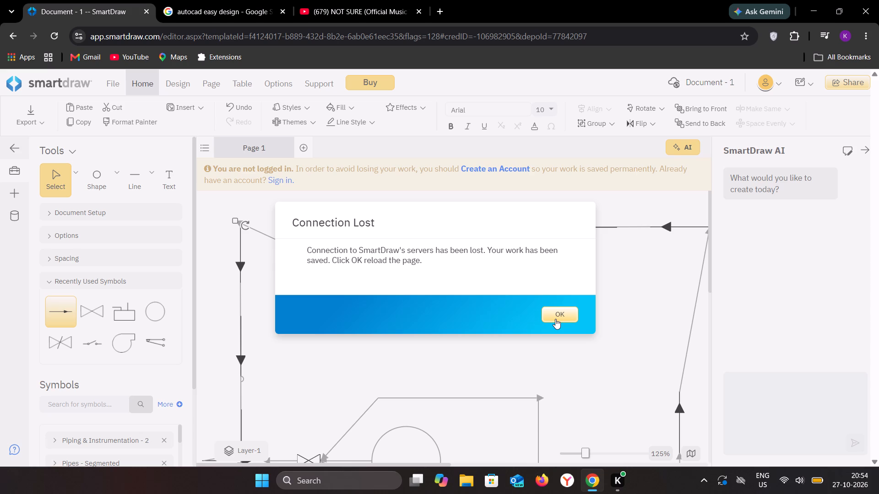
left_click(555, 319)
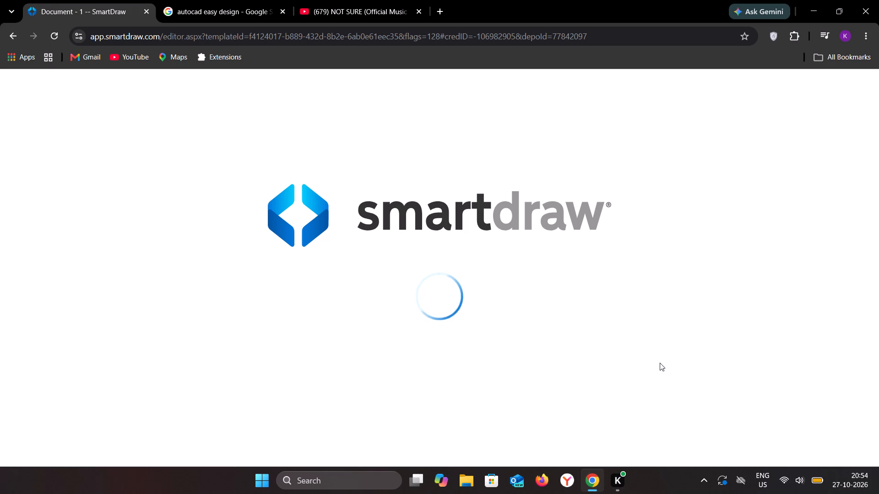
left_click(51, 34)
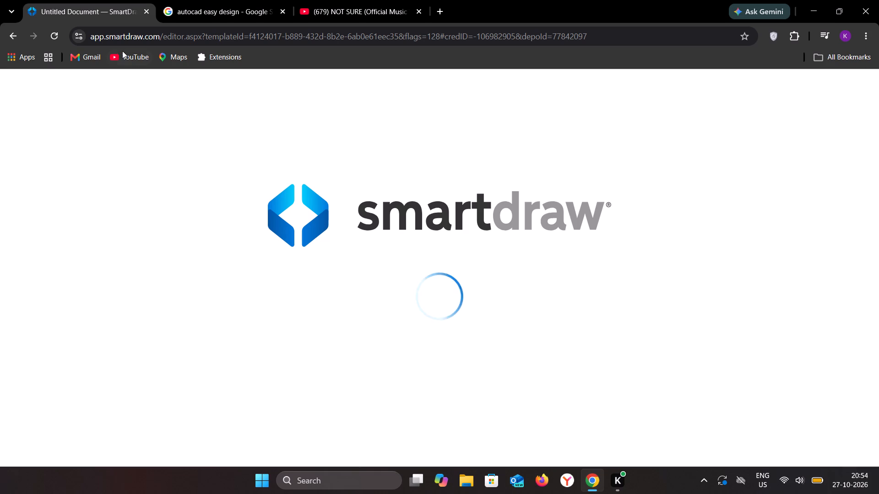
left_click(146, 11)
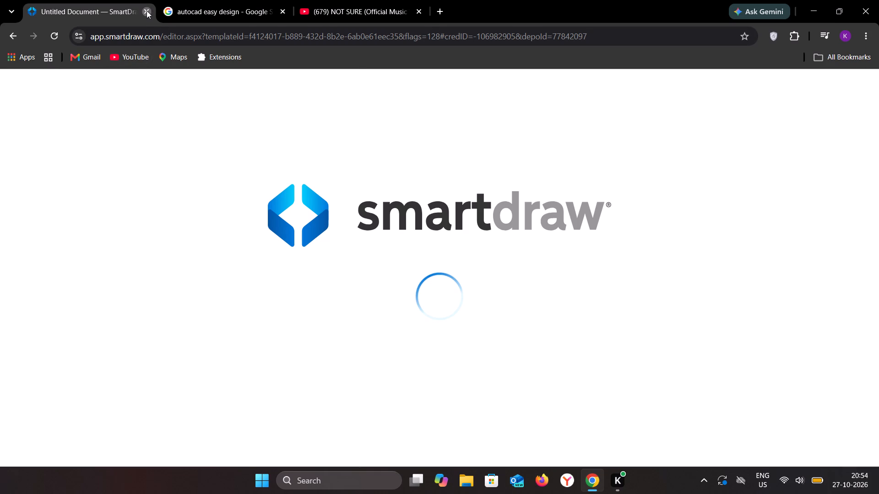
Open smartdraw.com in a new browser tab.
left_click(300, 8)
left_click(249, 36)
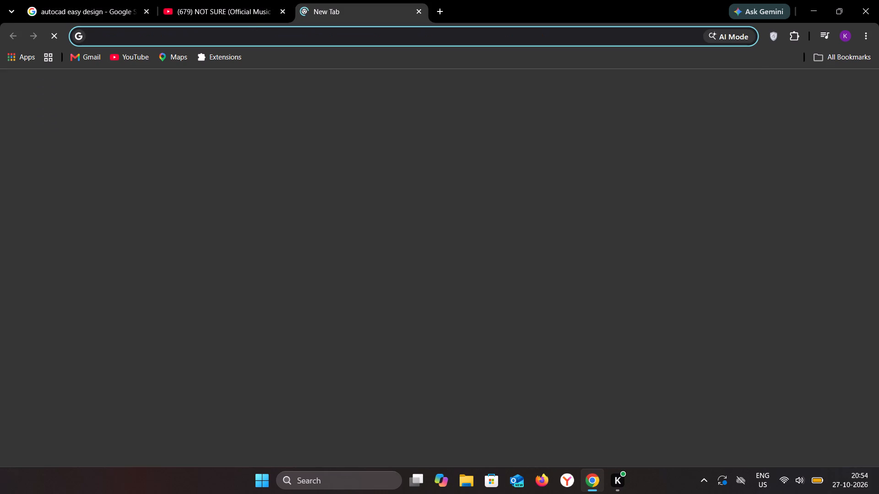
left_click(249, 36)
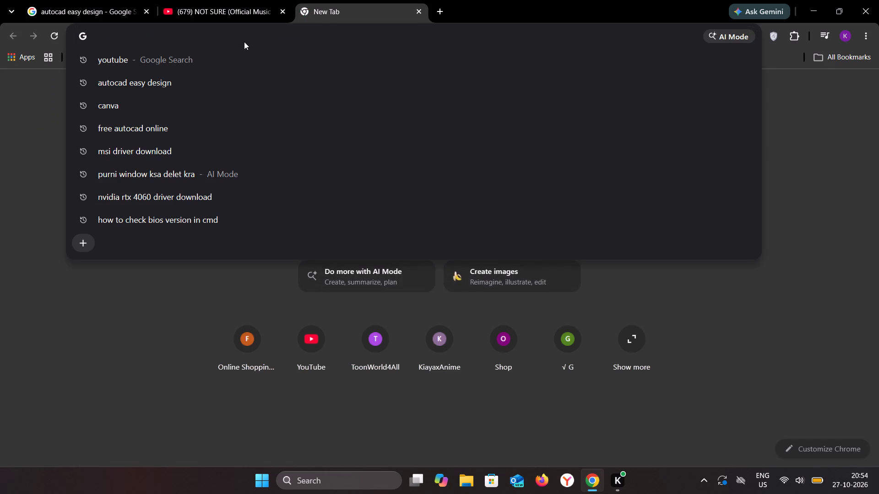
type("sma")
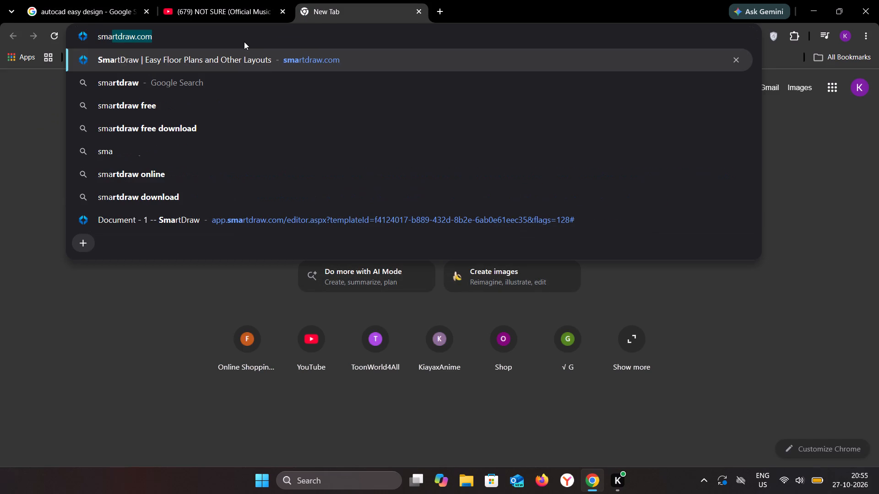
left_click(244, 42)
left_click(244, 42)
left_click(160, 38)
key("Return")
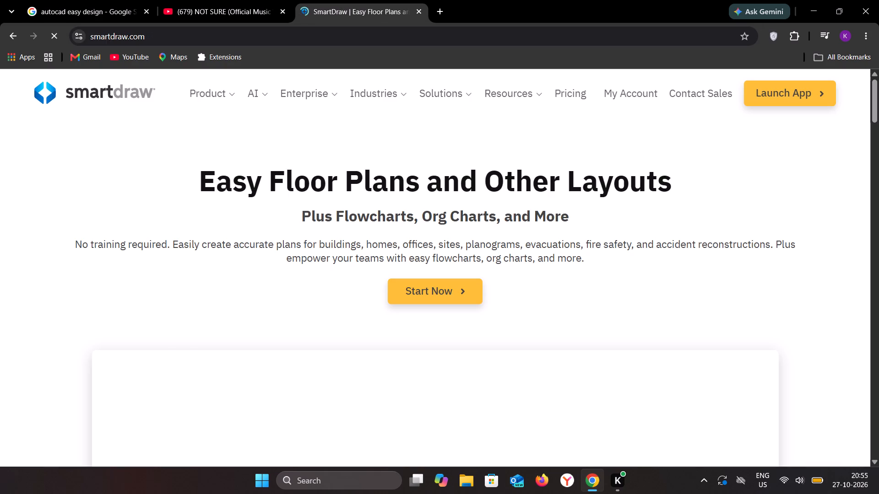
Launch the SmartDraw editor with a new document from the recent Mechanical Diagram template.
left_click(426, 295)
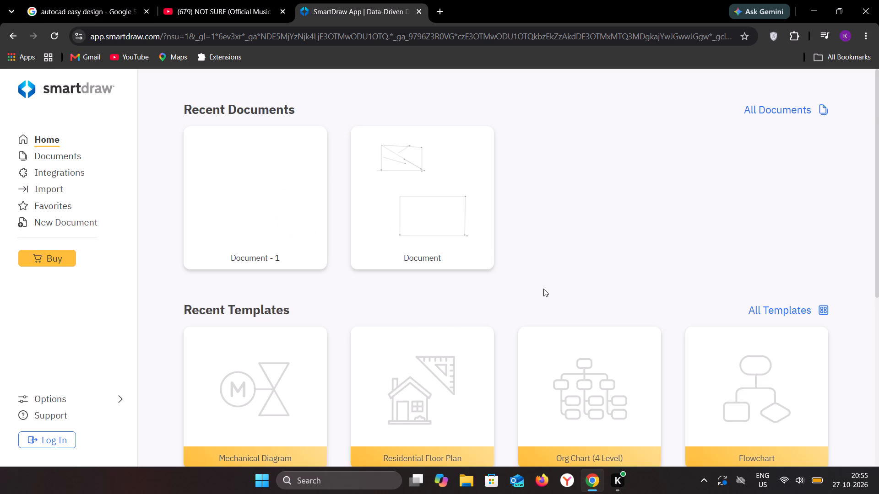
scroll(543, 289, "down", 1)
left_click(267, 333)
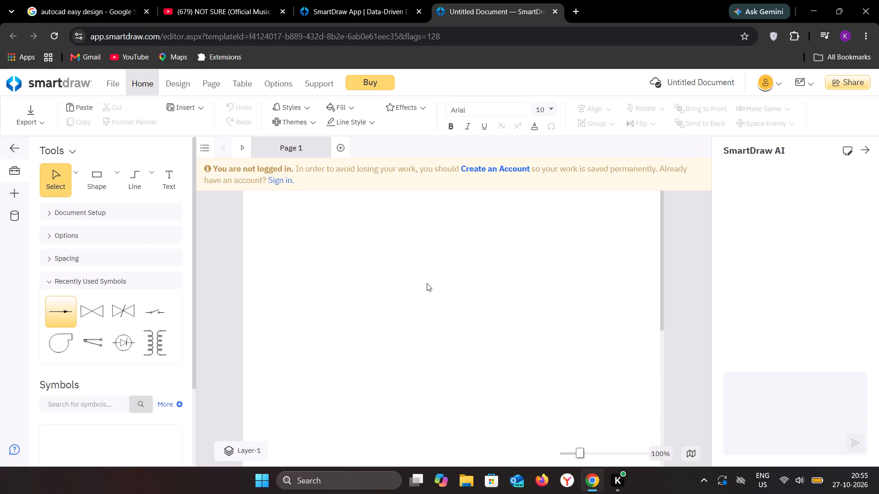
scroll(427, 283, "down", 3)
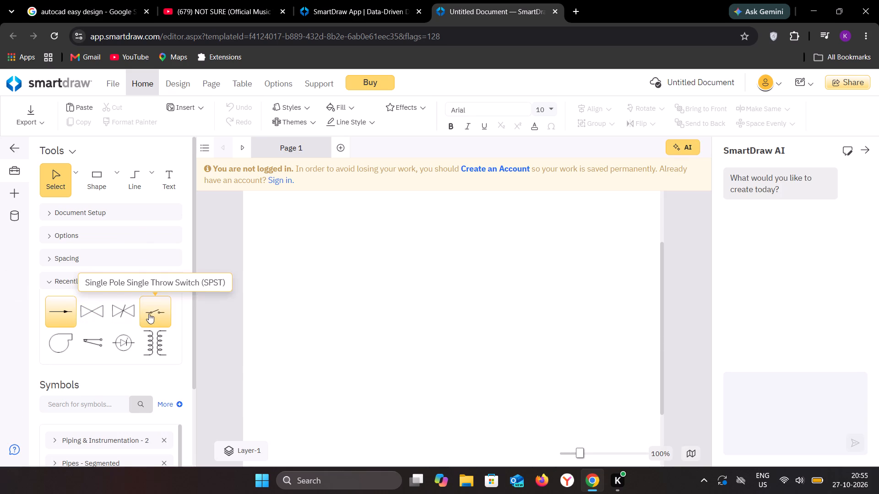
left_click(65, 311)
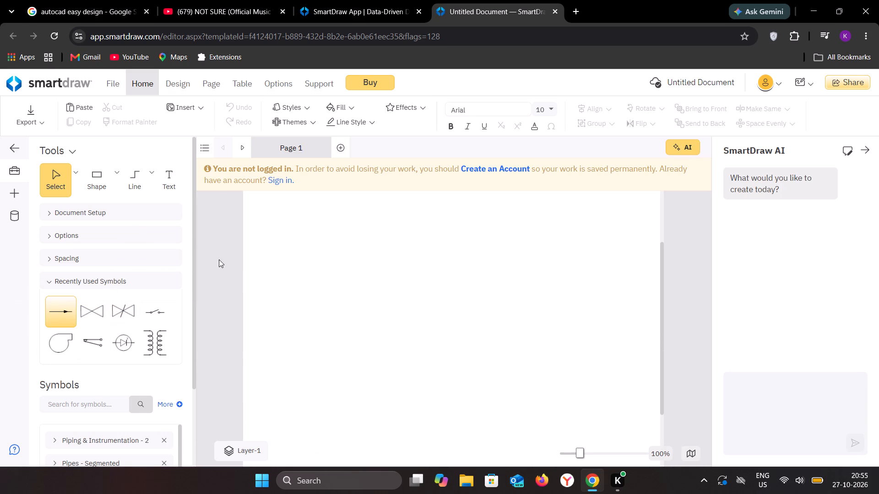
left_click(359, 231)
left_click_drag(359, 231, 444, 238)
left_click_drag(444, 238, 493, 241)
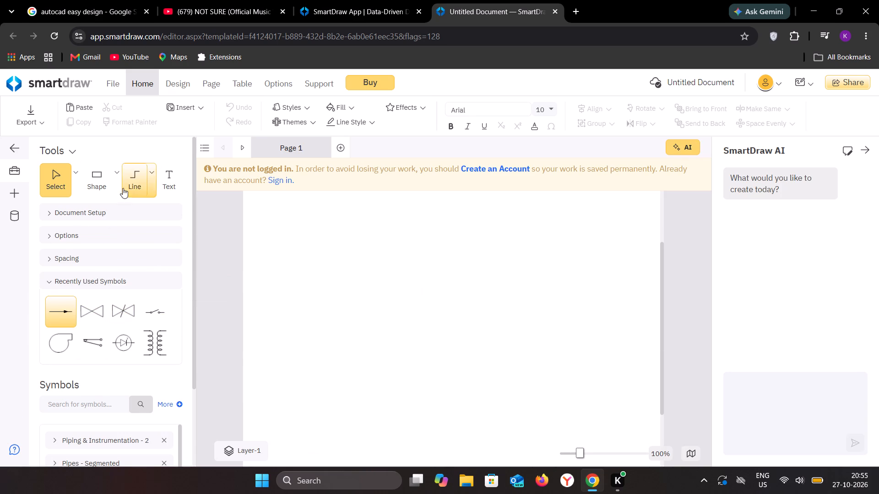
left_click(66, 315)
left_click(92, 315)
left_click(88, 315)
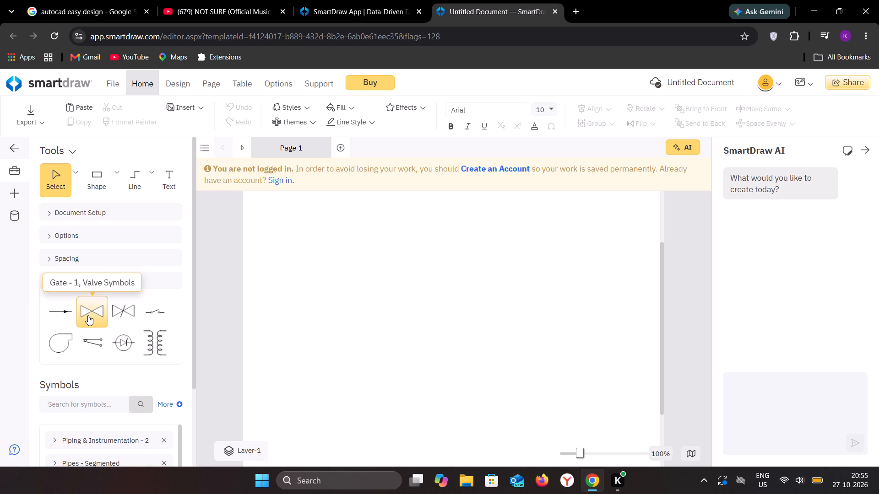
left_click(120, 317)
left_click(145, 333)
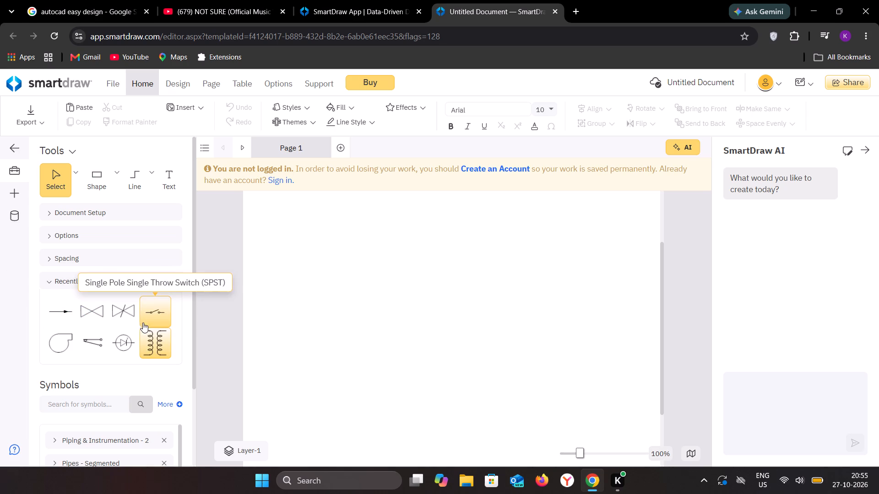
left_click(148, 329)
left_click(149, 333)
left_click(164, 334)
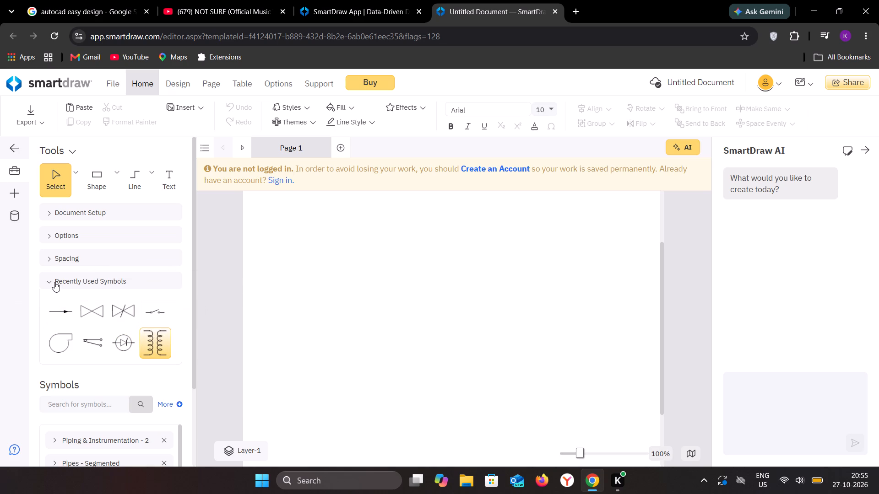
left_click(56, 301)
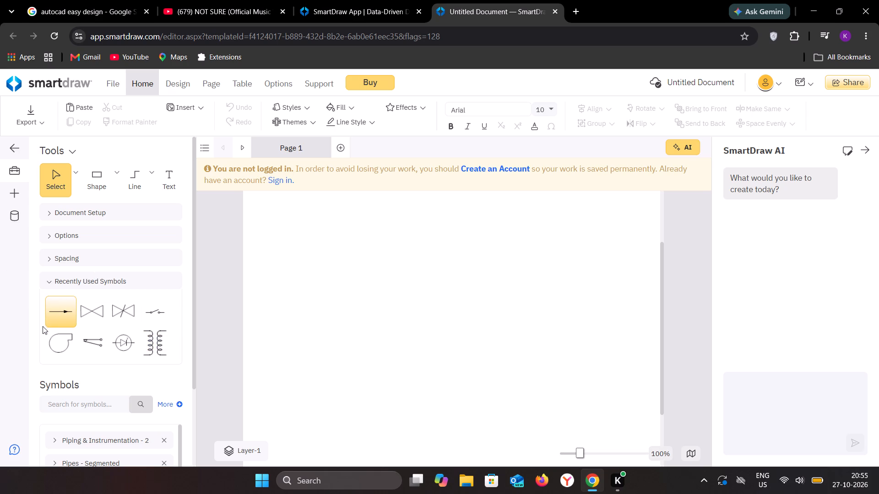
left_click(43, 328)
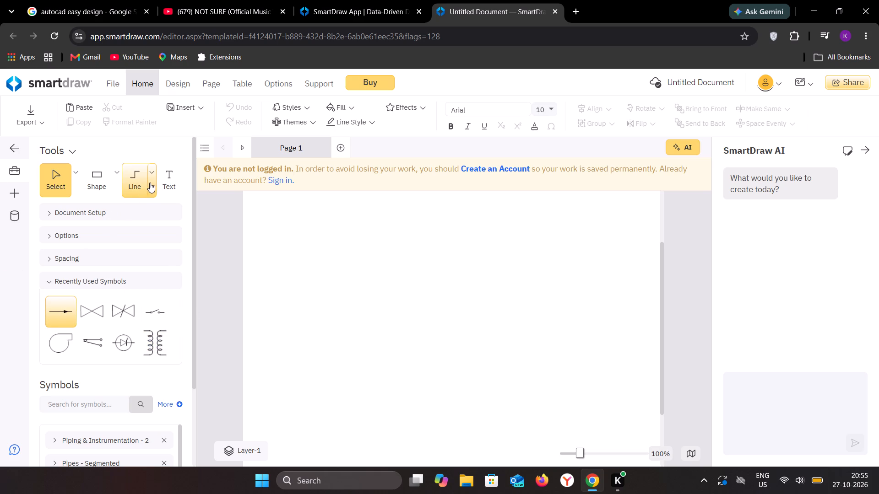
Draw a long straight horizontal line with an arrowhead across the upper part of the visible blank page.
left_click(151, 183)
left_click(161, 222)
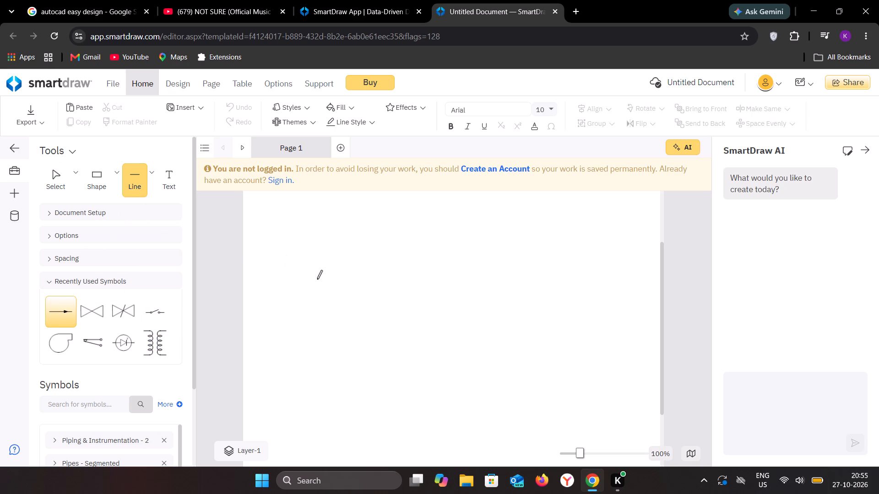
left_click_drag(310, 233, 494, 236)
left_click_drag(494, 236, 524, 232)
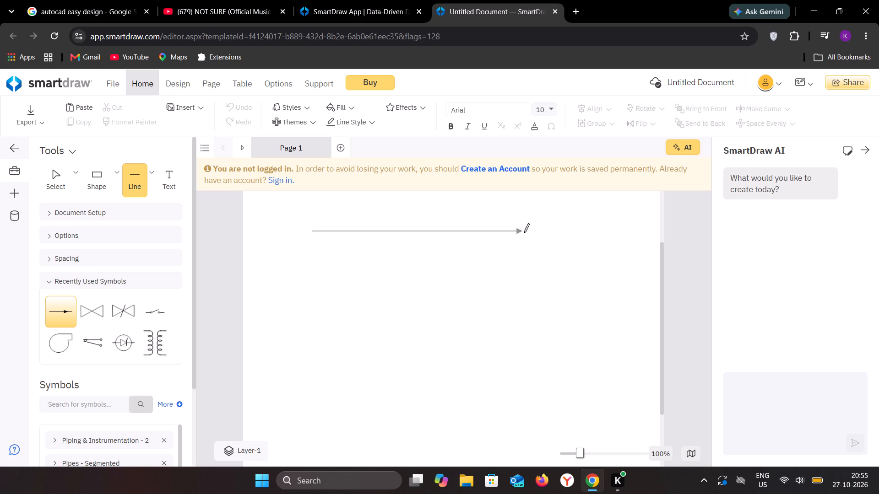
left_click_drag(524, 232, 545, 232)
left_click_drag(545, 232, 609, 235)
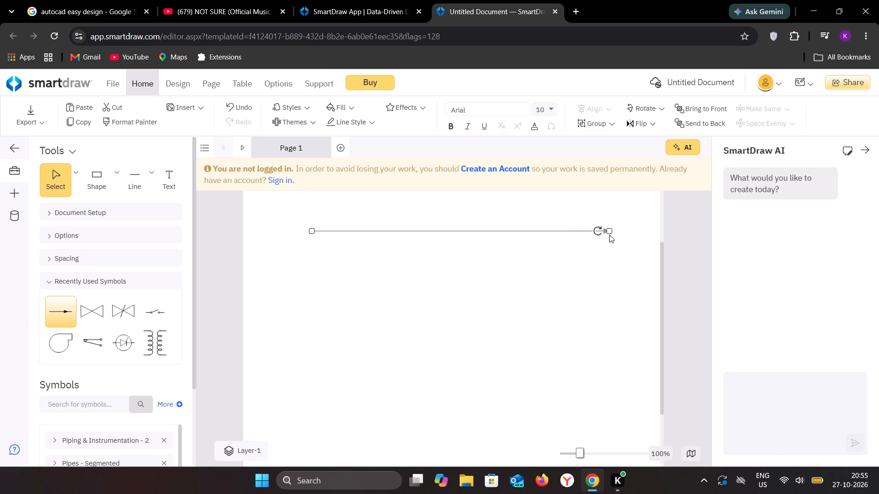
left_click(572, 282)
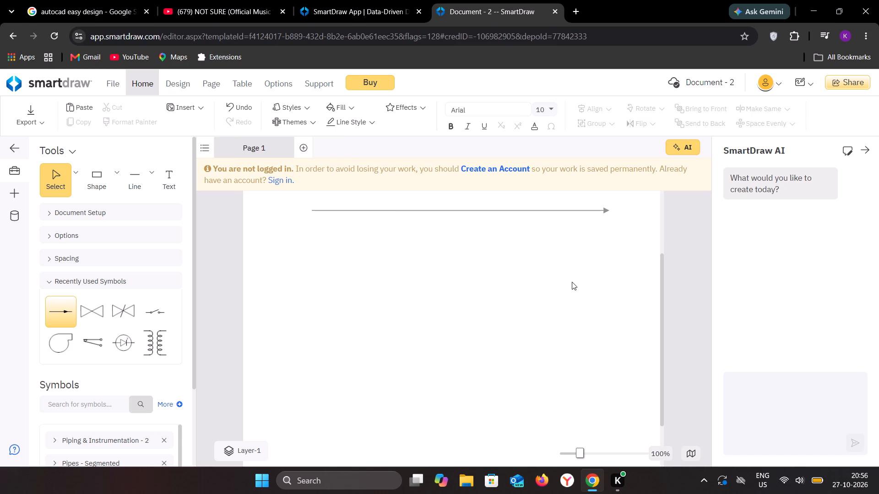
Draw a straight vertical line downward from the arrowhead end of the horizontal line, a little over half its length.
left_click(137, 173)
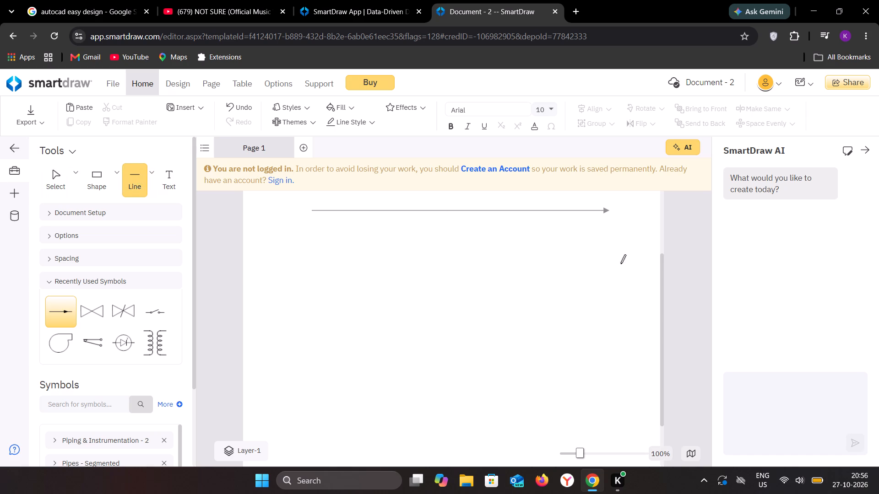
left_click(607, 210)
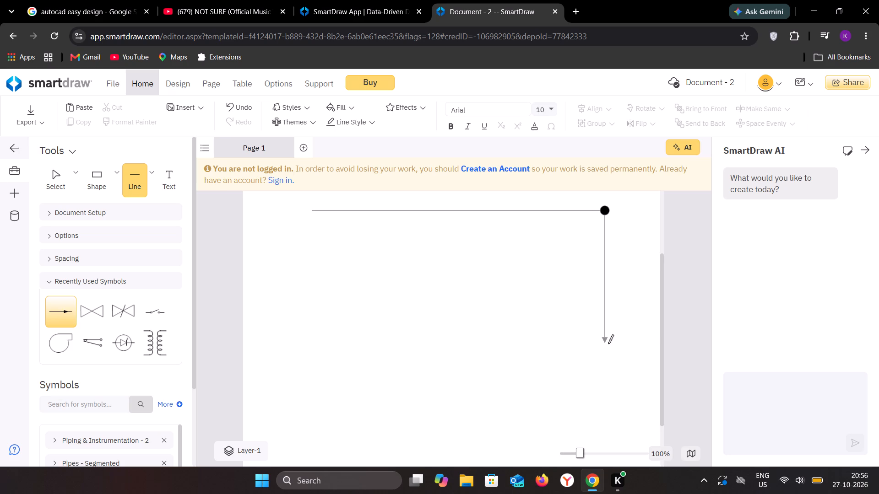
left_click(610, 383)
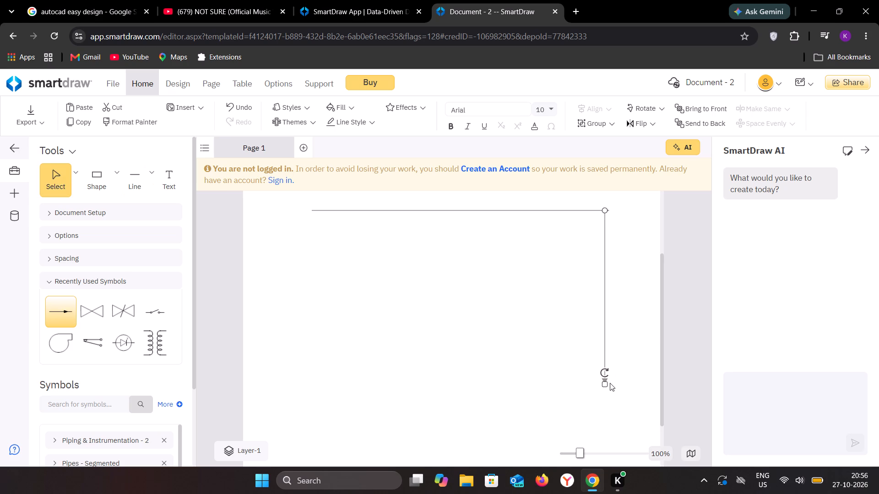
left_click(509, 332)
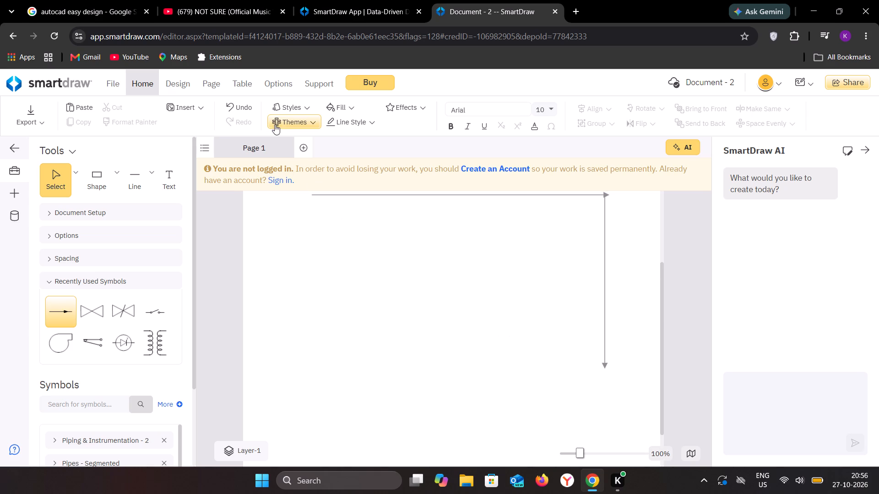
Draw a straight vertical line downward from the open start of the horizontal line, slightly shorter than the opposite vertical line.
left_click(130, 177)
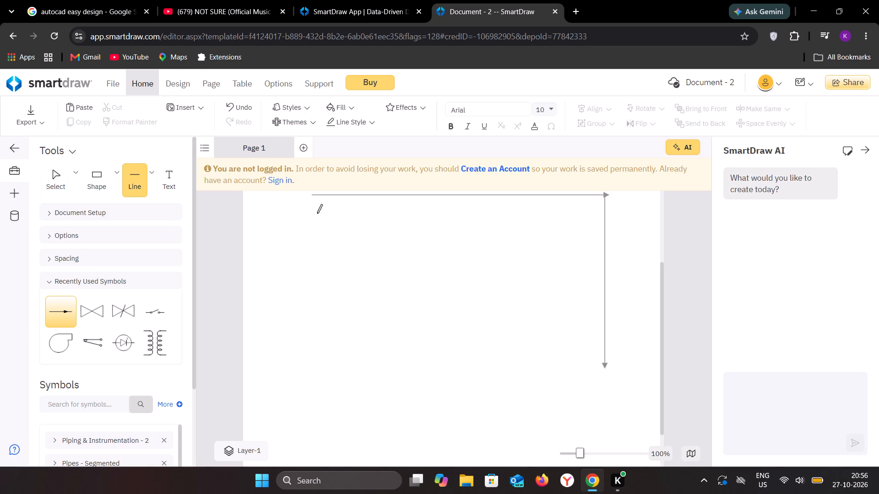
scroll(317, 213, "up", 1)
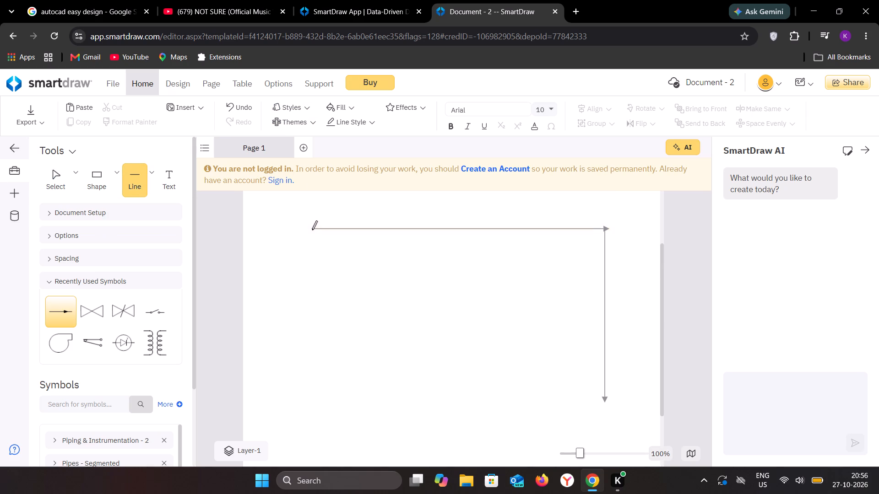
left_click(311, 229)
scroll(296, 349, "down", 1)
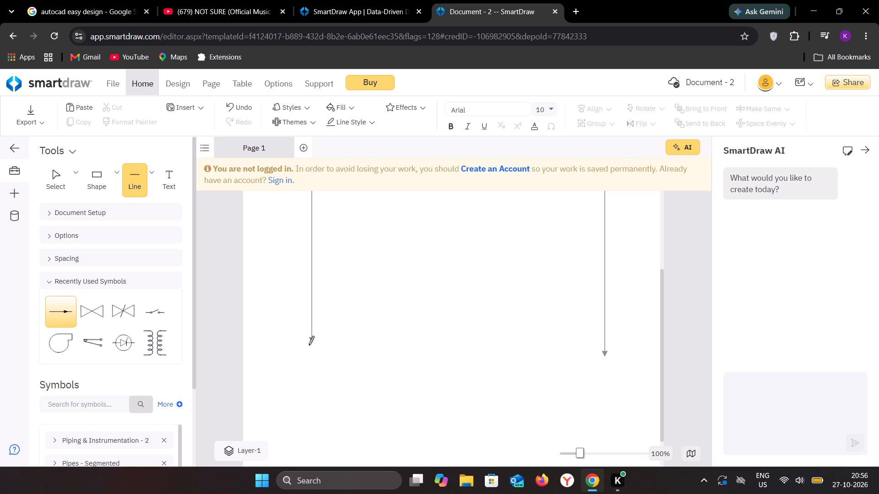
left_click(309, 345)
left_click(362, 345)
Draw a diagonal line from the lower end of the left vertical line down to a point near the outline's middle.
scroll(362, 345, "up", 1)
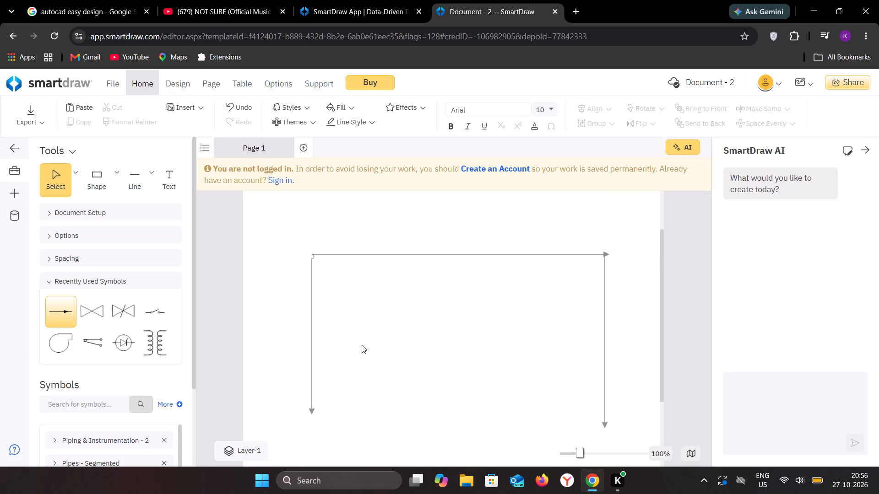
scroll(362, 345, "up", 1)
scroll(337, 337, "down", 1)
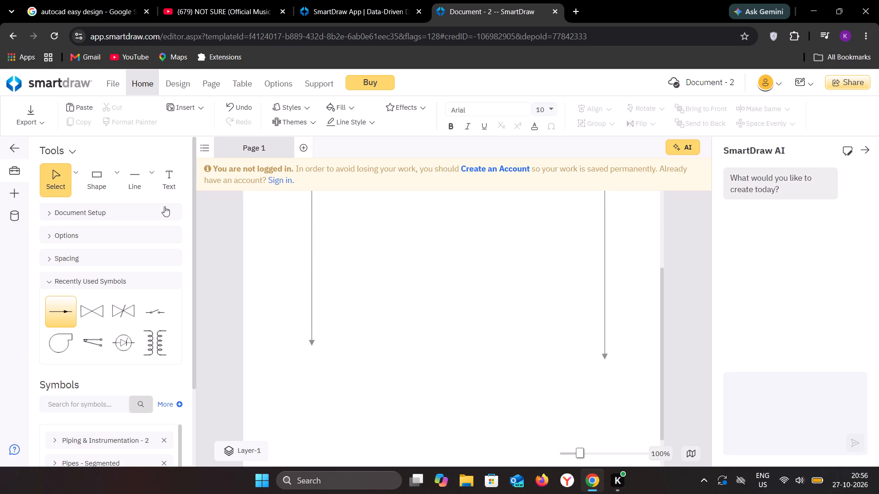
left_click(137, 183)
scroll(333, 311, "down", 1)
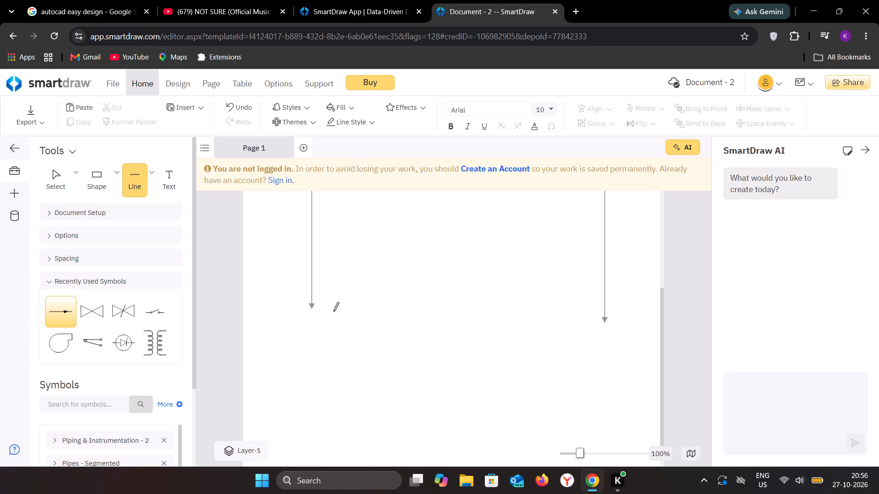
left_click(310, 306)
scroll(401, 377, "down", 1)
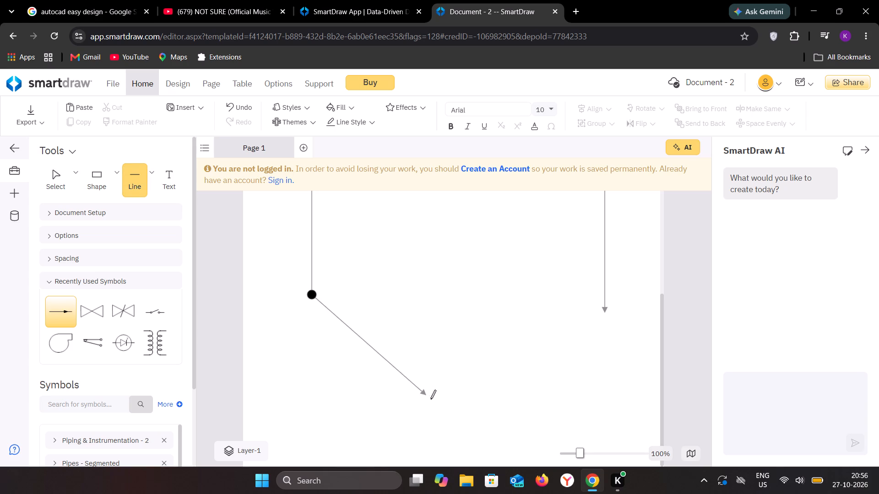
left_click(440, 421)
left_click(455, 344)
Close the five-sided outline with a line from the right vertical line's lower end to the diagonal's bottom tip.
scroll(455, 344, "up", 1)
scroll(434, 304, "down", 2)
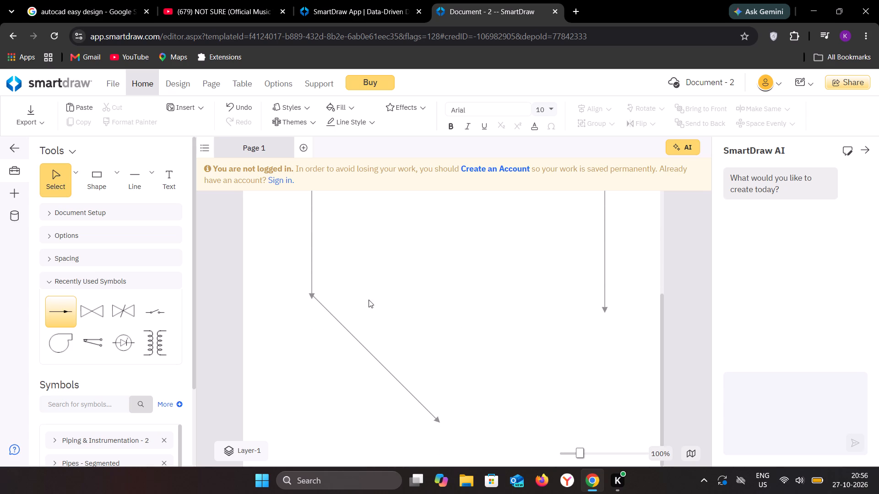
left_click(136, 187)
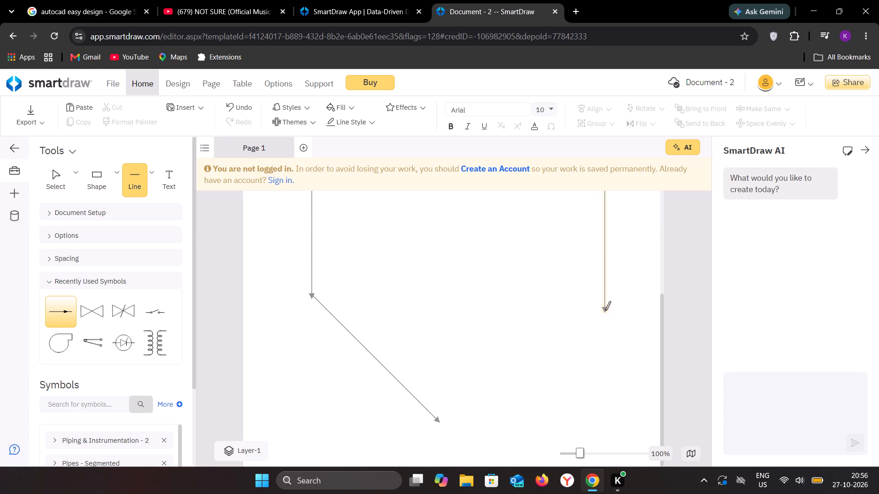
left_click(605, 312)
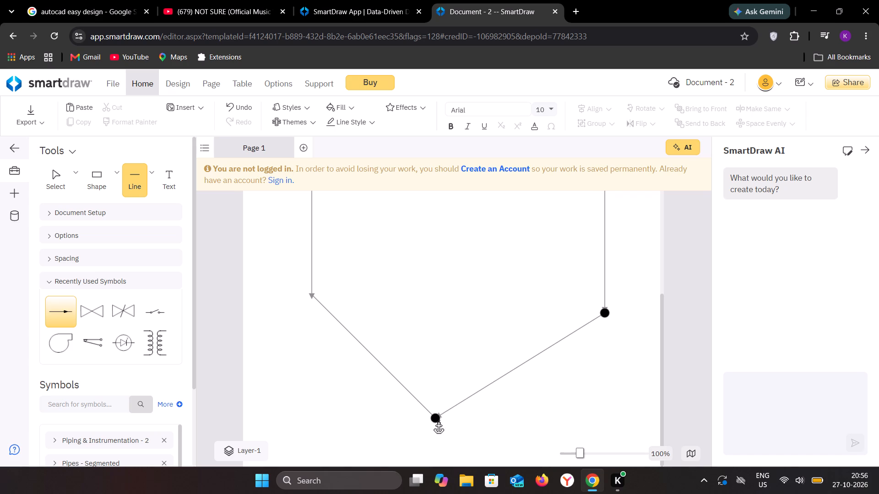
left_click(438, 420)
left_click(461, 340)
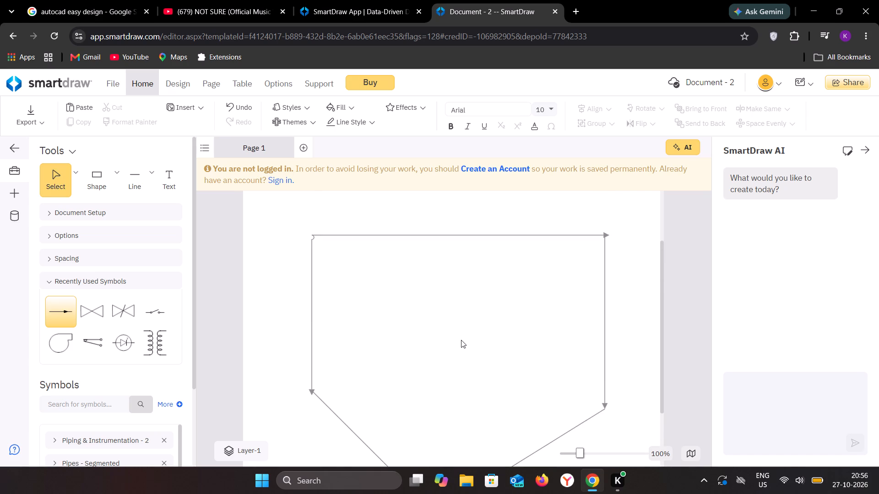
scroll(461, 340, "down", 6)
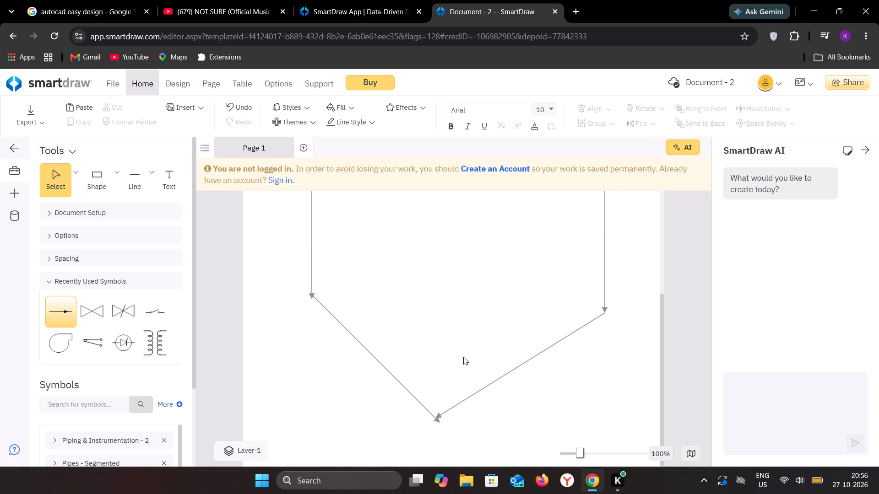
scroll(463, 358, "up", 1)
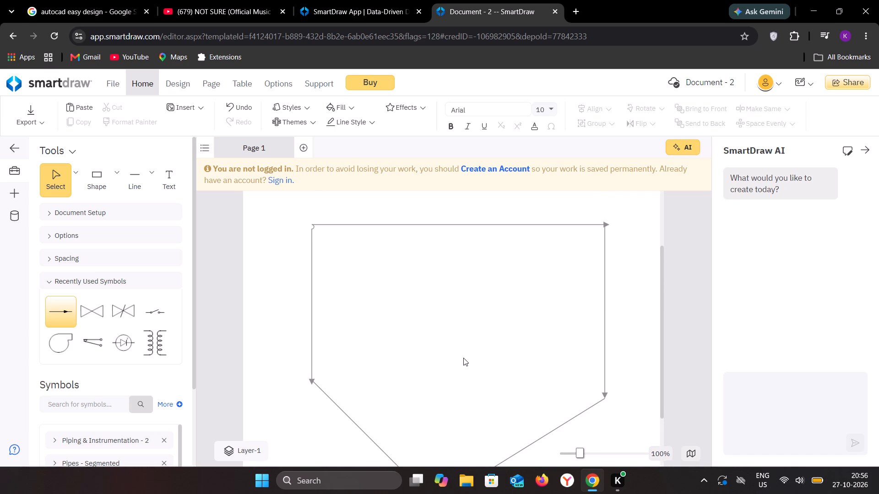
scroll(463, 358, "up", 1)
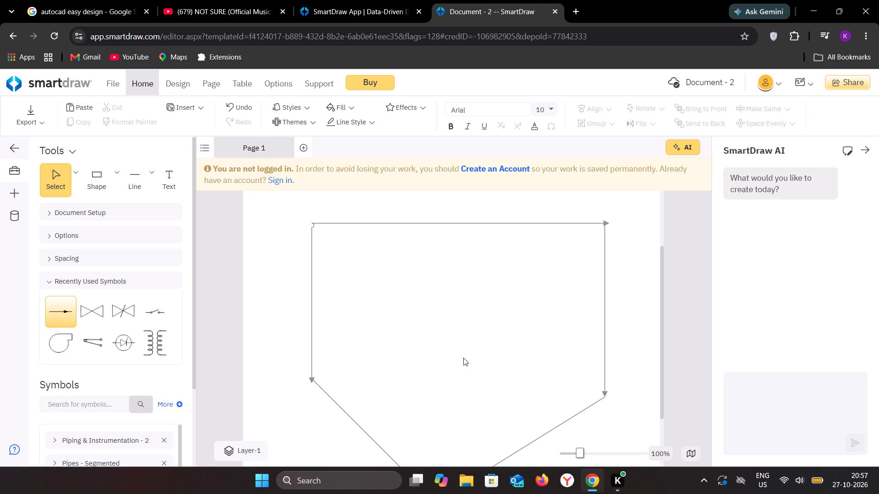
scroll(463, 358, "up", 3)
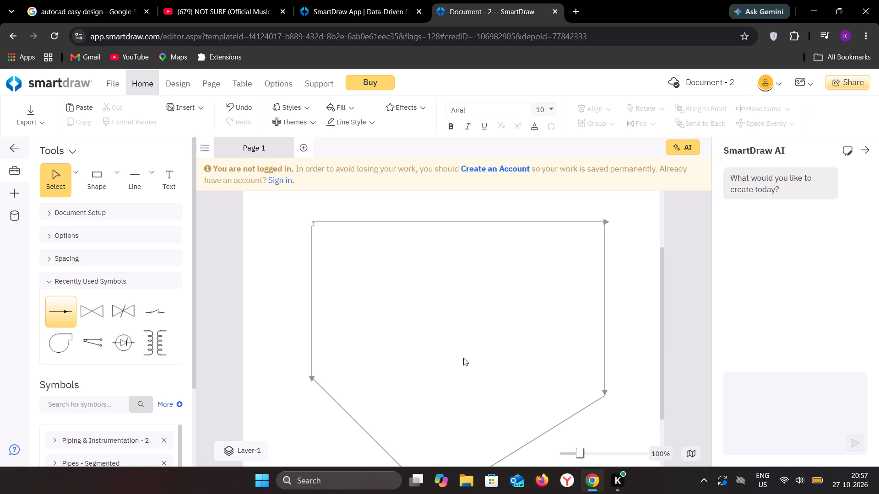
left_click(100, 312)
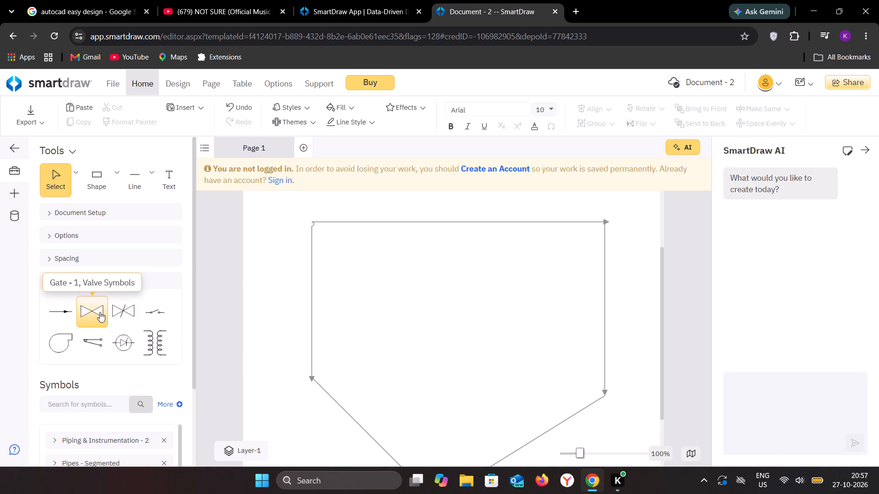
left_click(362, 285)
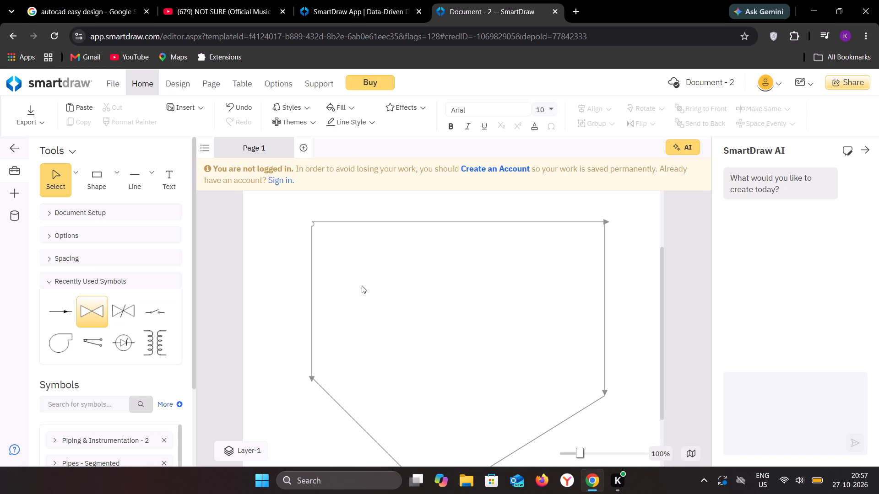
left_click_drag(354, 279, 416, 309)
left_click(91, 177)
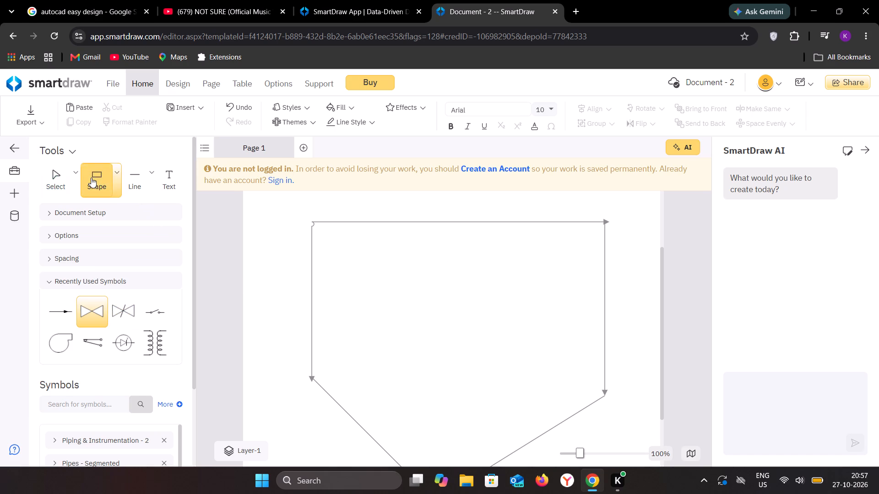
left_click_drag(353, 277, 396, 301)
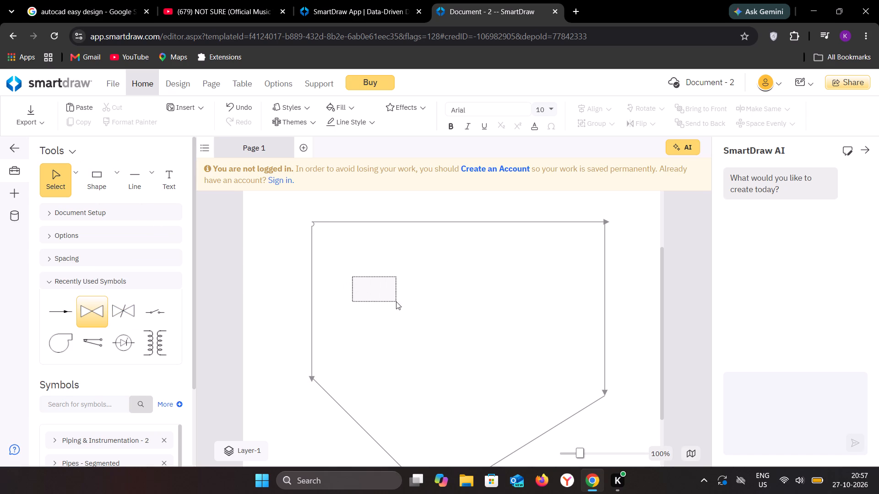
Place a circle inside the five-sided outline, near its upper-left corner.
left_click(114, 177)
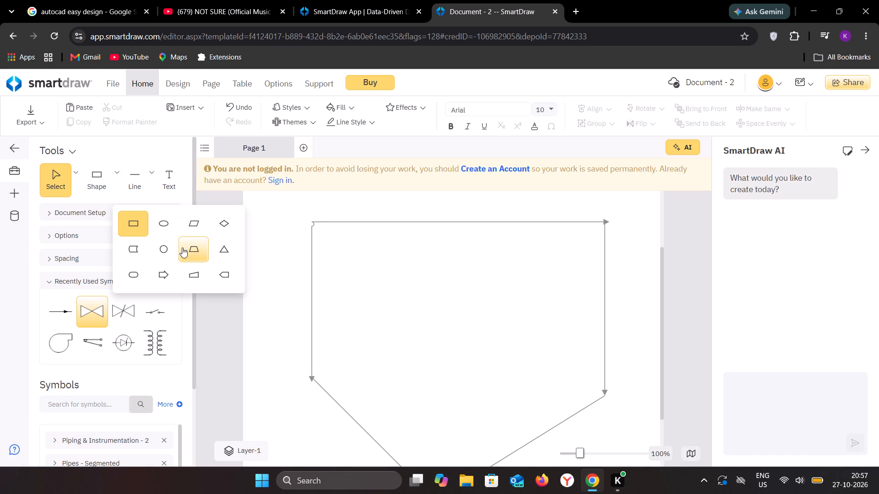
left_click(165, 249)
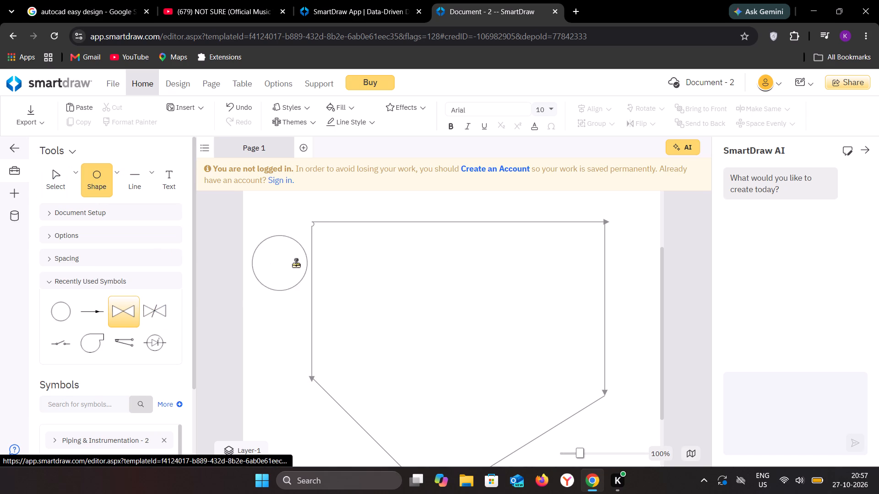
left_click(365, 269)
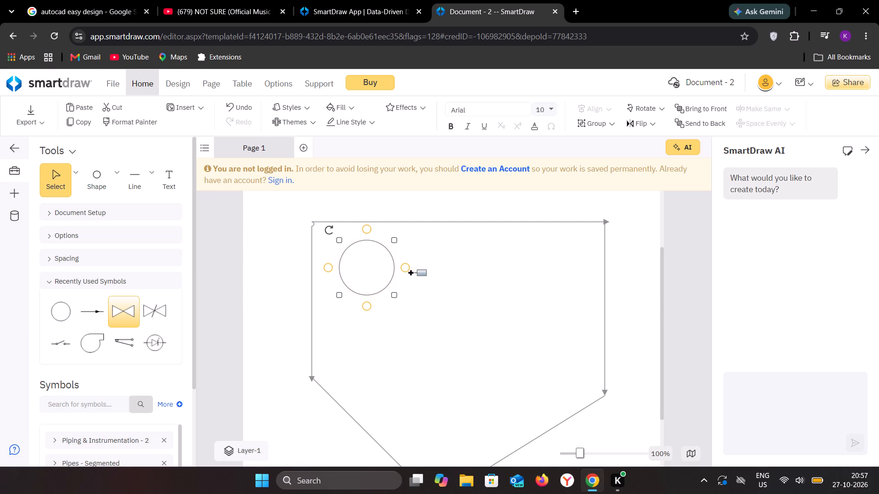
left_click(419, 279)
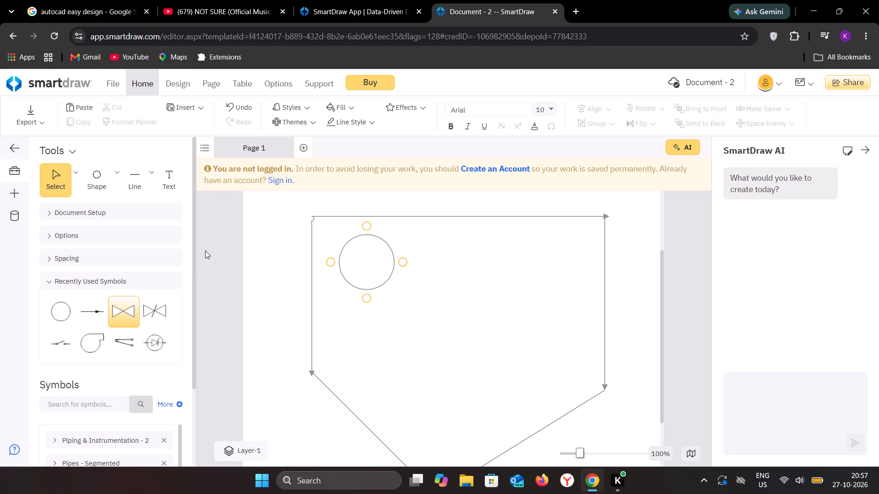
Place a second circle of the same size inside the outline near its upper-right corner, roughly level with the first circle.
left_click(100, 182)
left_click(106, 189)
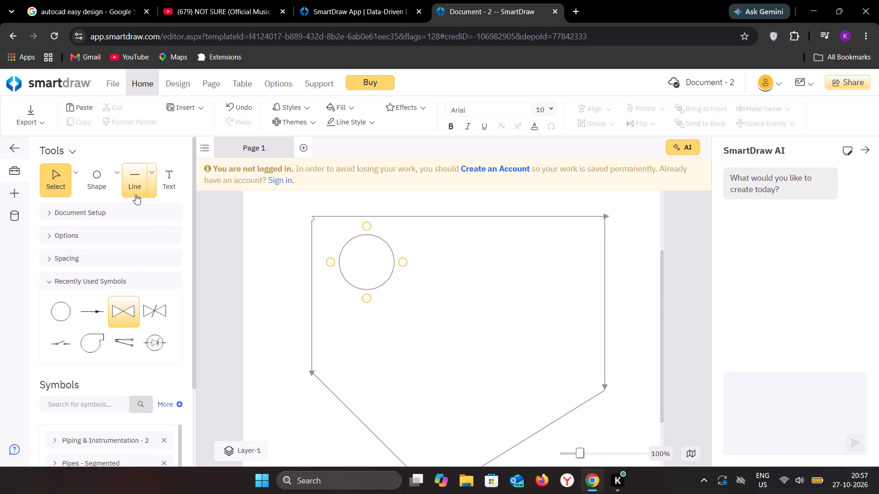
left_click(114, 184)
left_click(163, 246)
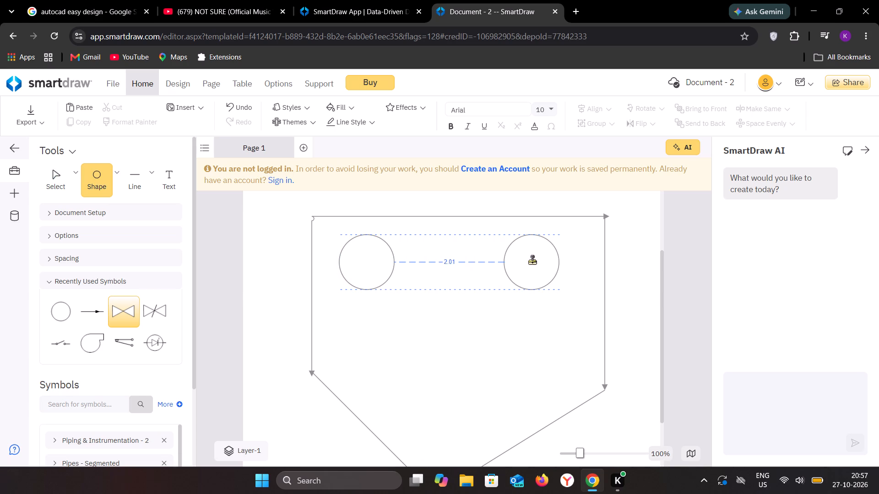
left_click(556, 259)
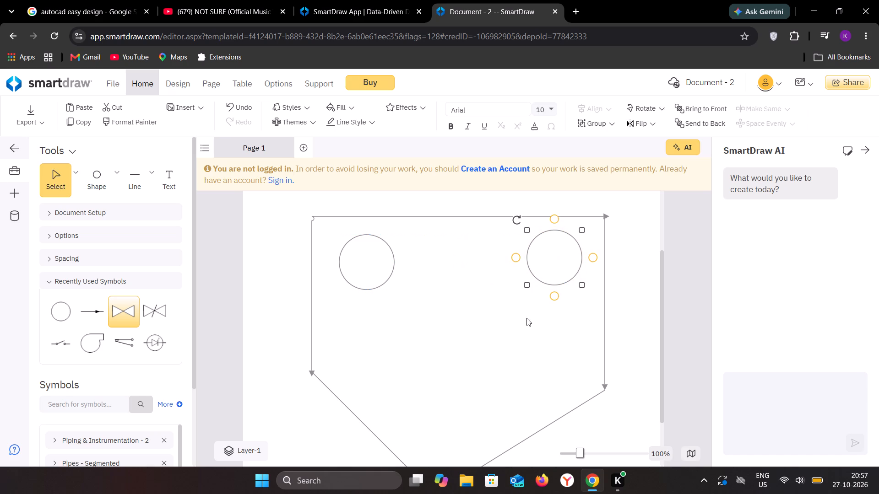
right_click(521, 325)
left_click(471, 331)
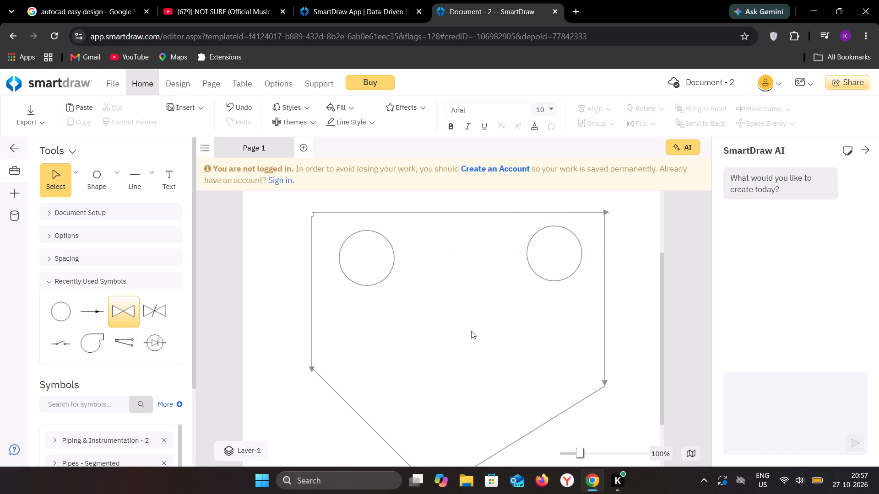
Place a third circle of the same size inside the outline, just above its bottom tip.
scroll(471, 331, "down", 1)
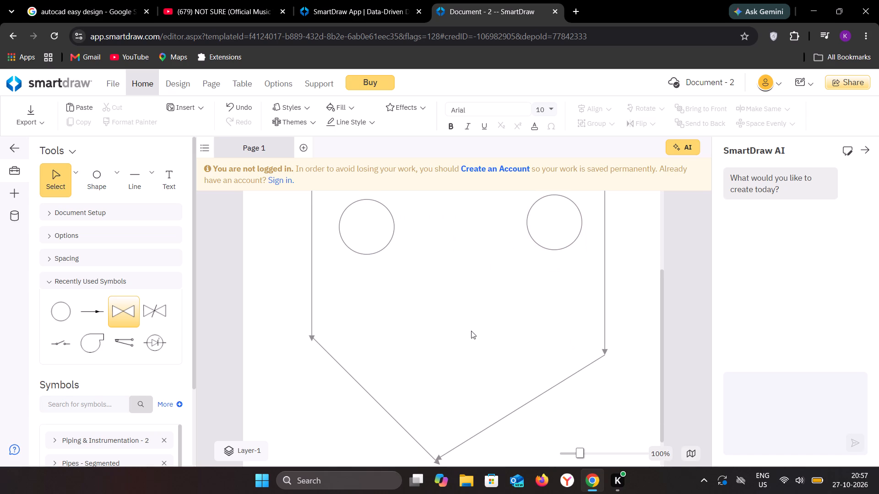
scroll(471, 331, "down", 1)
left_click(93, 186)
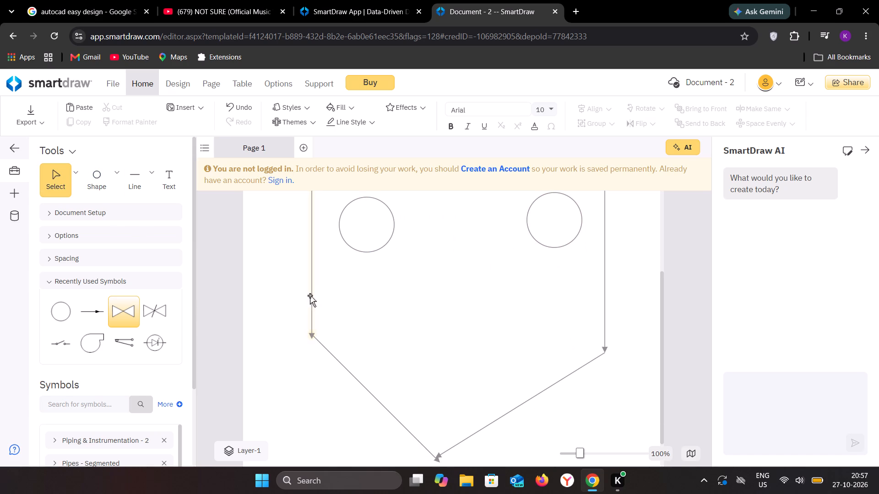
left_click(92, 184)
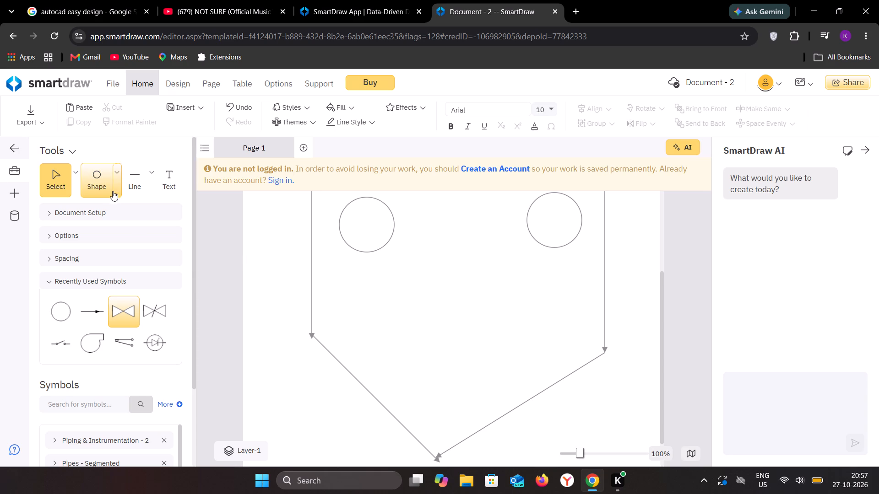
left_click(113, 188)
left_click(156, 250)
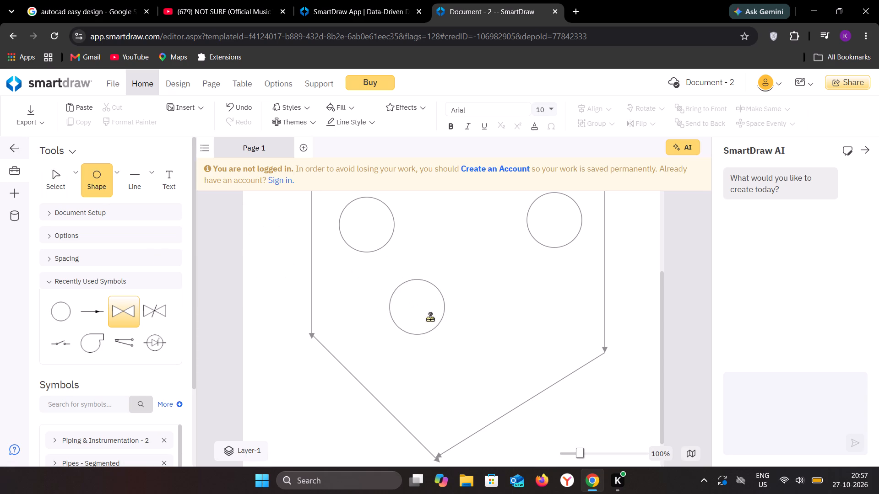
left_click(456, 369)
left_click(460, 304)
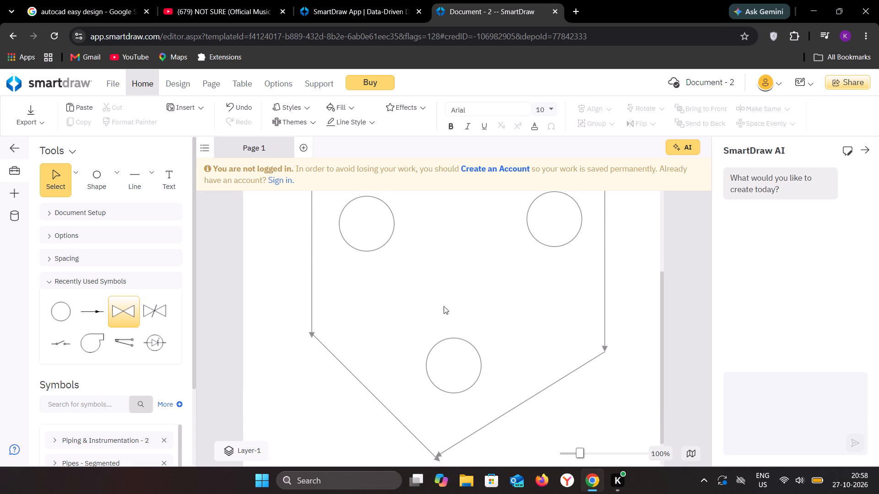
Attach a circled diode symbol below the upper-left circle, joined to it by a short vertical connector.
left_click(150, 183)
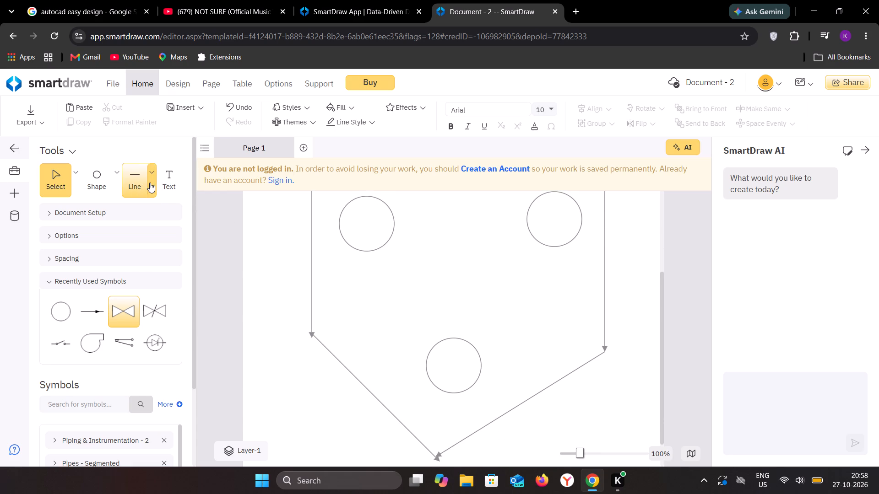
left_click(171, 222)
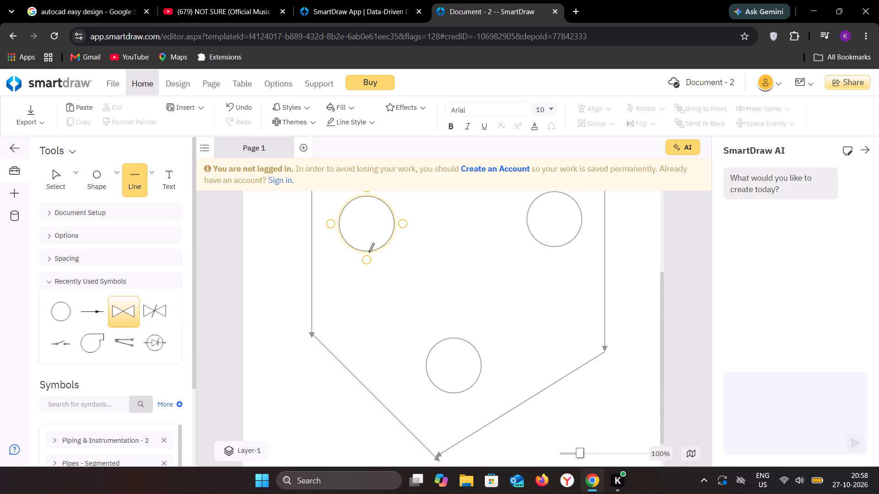
left_click(364, 258)
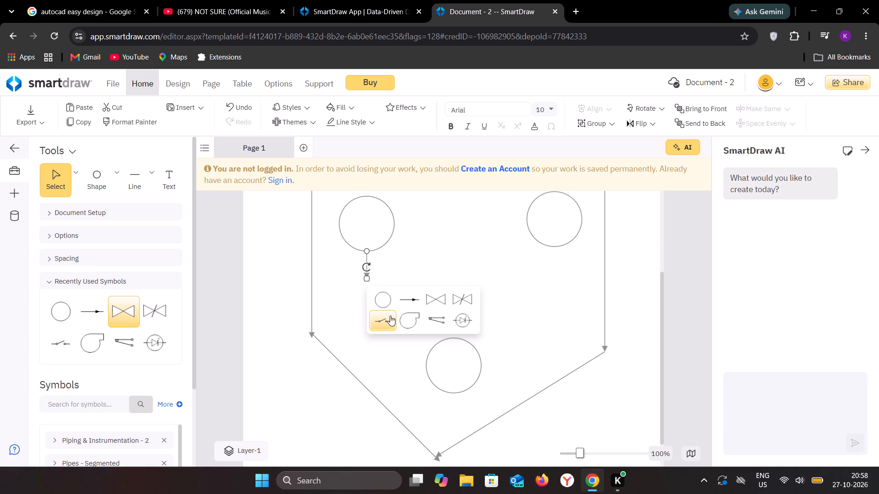
left_click(457, 319)
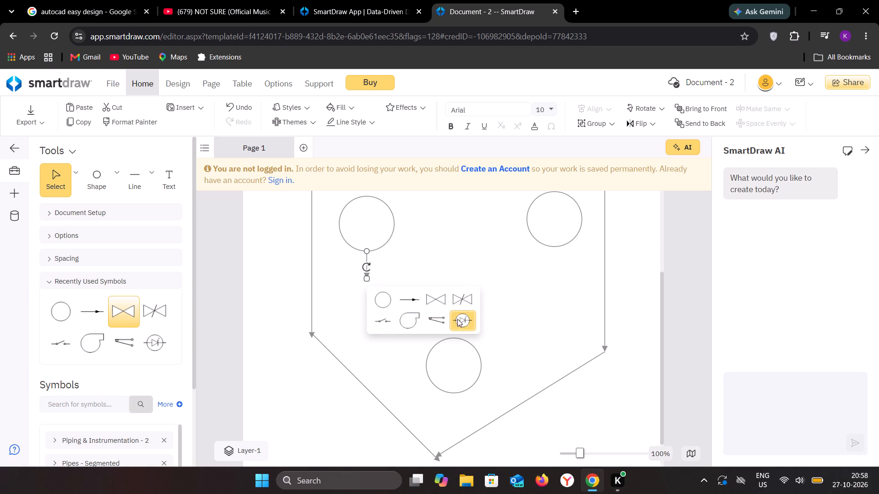
left_click(412, 311)
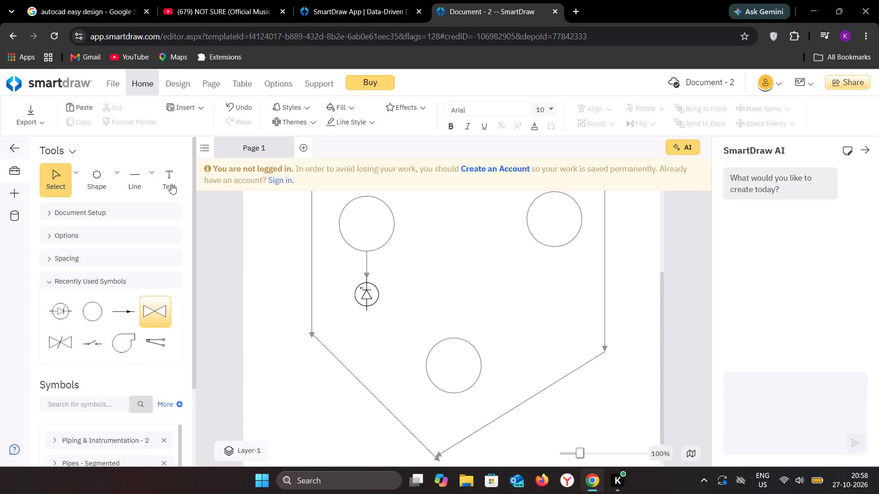
Attach the same circled diode symbol below the upper-right circle with a short vertical connector.
left_click(152, 183)
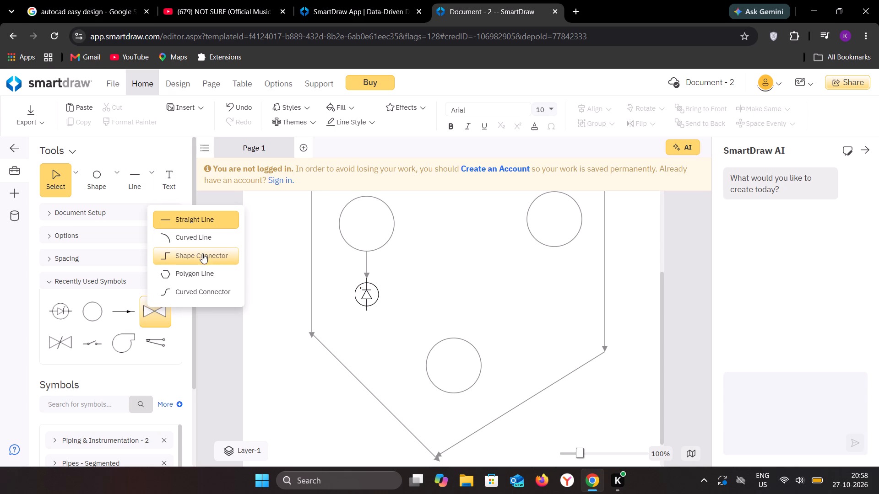
left_click(152, 173)
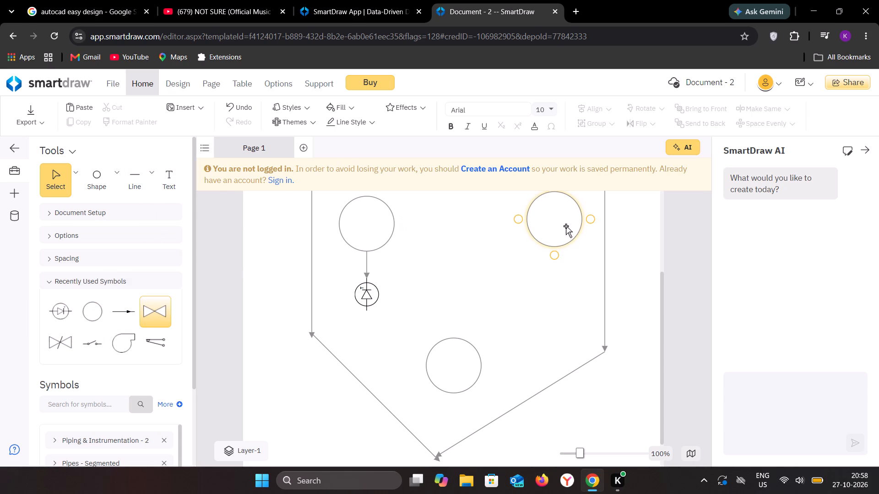
left_click(555, 258)
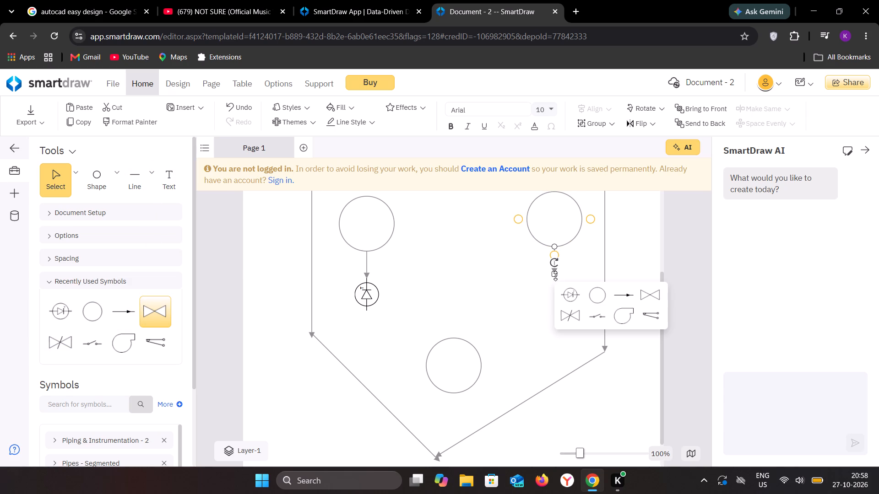
left_click(569, 294)
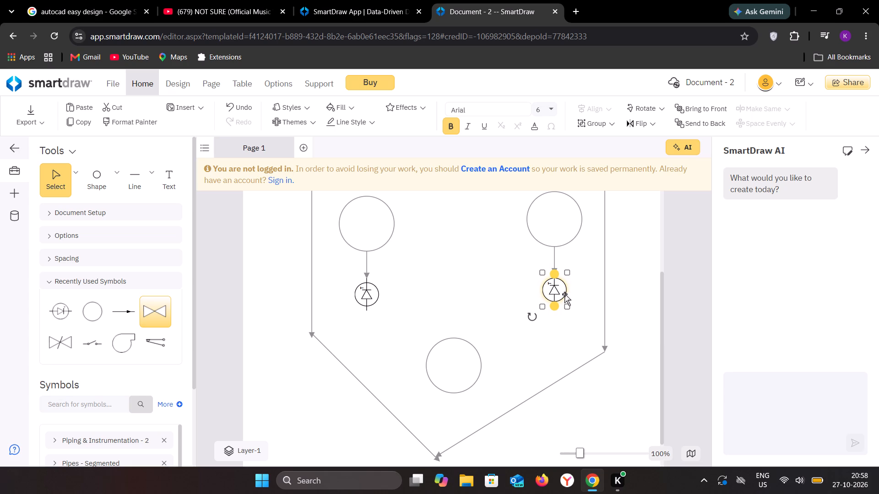
left_click(477, 294)
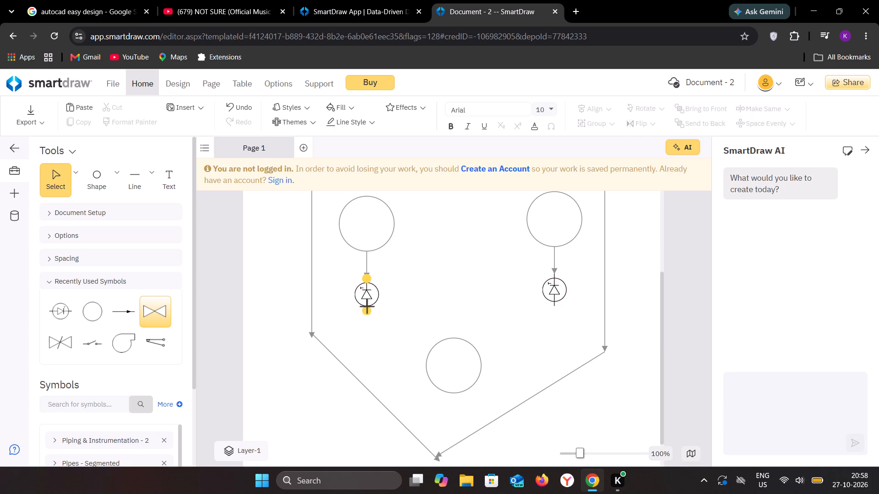
Attach a flow-arrow symbol below the diode symbol under the upper-left circle.
left_click(369, 312)
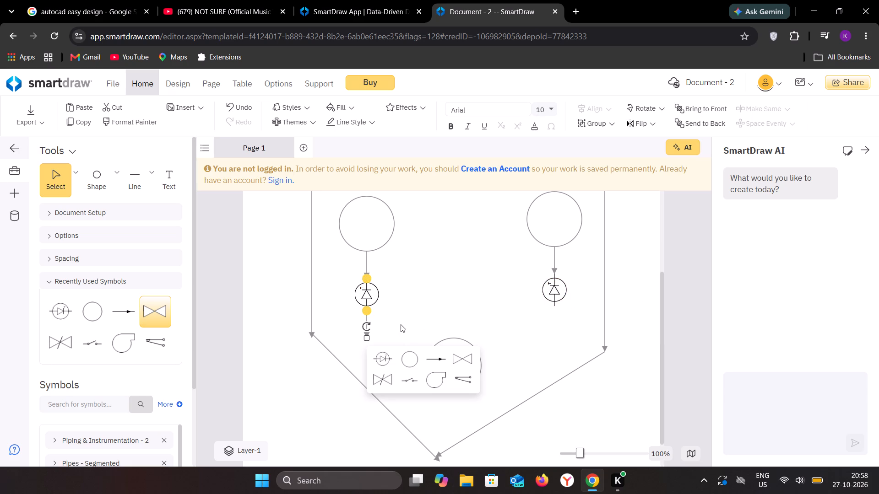
left_click(430, 352)
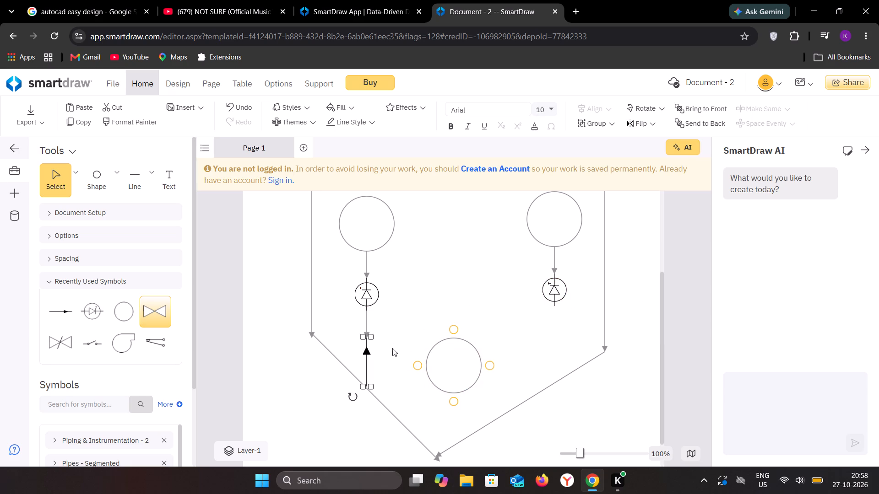
Rotate the left flow arrow to horizontal, pointing right, and move it up closer beneath its diode symbol.
left_click_drag(351, 394, 338, 343)
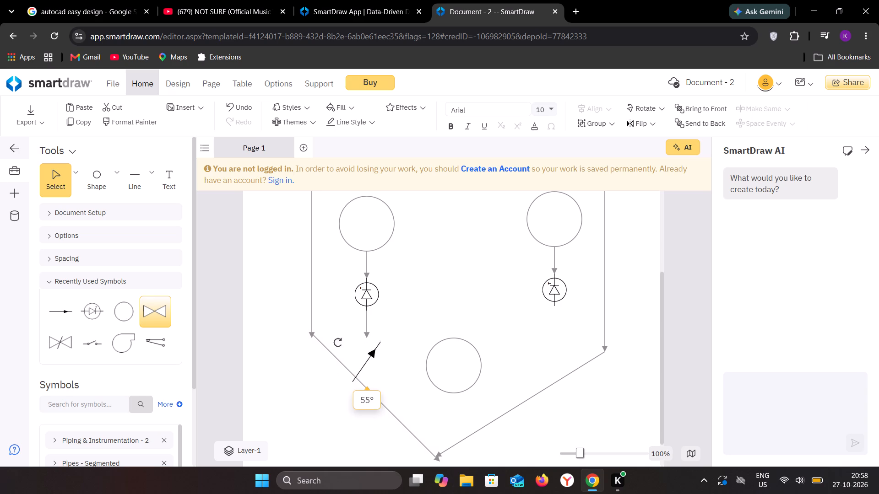
left_click_drag(338, 343, 398, 298)
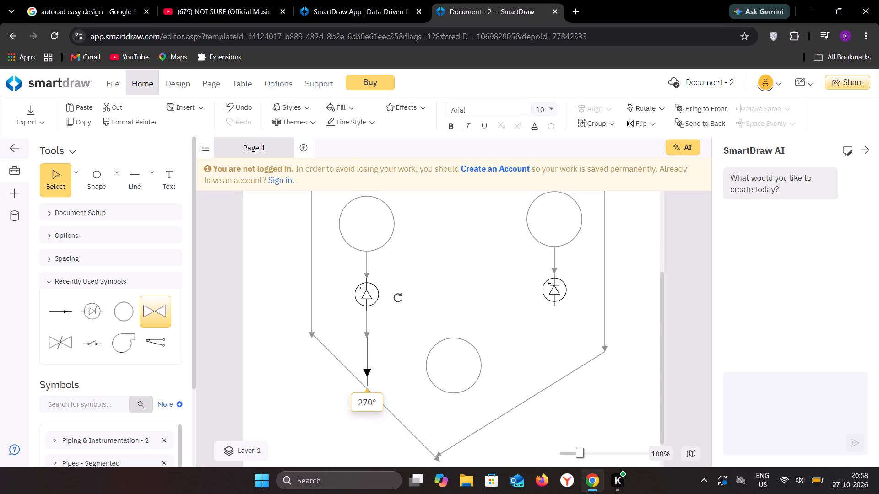
left_click_drag(398, 298, 397, 296)
left_click_drag(385, 324, 368, 324)
left_click_drag(368, 324, 350, 358)
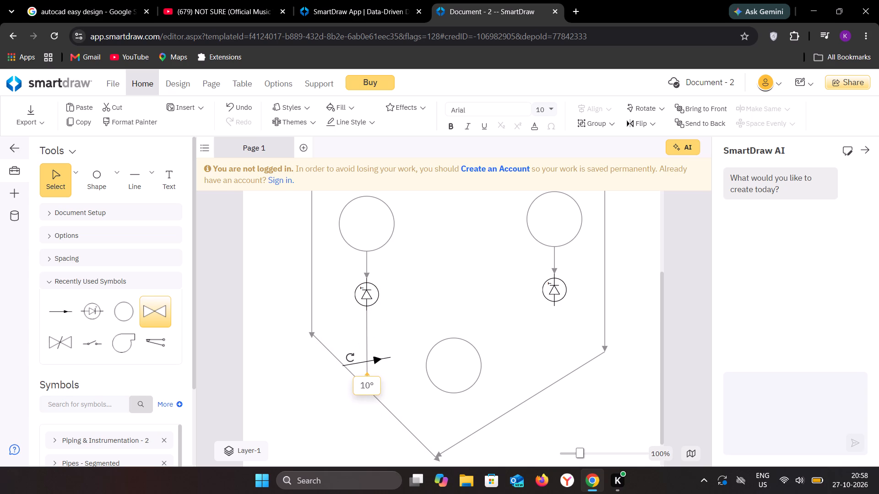
left_click_drag(350, 358, 353, 356)
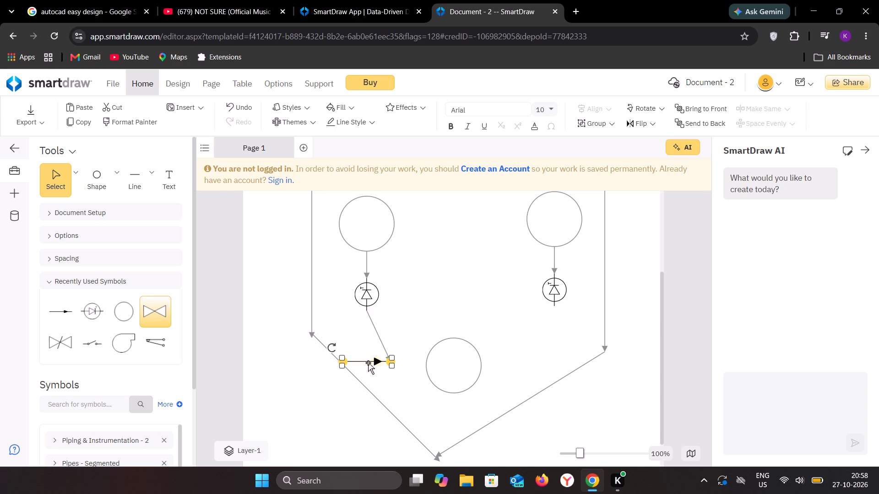
left_click_drag(368, 359, 370, 342)
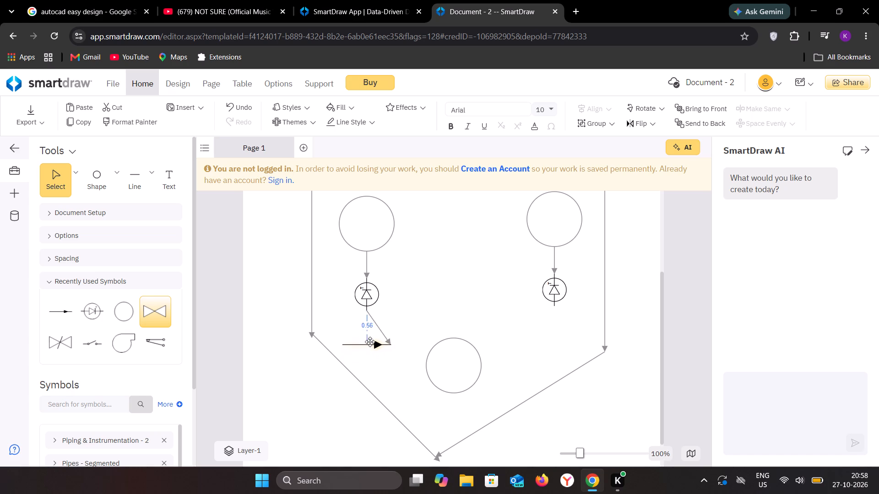
left_click_drag(370, 342, 371, 332)
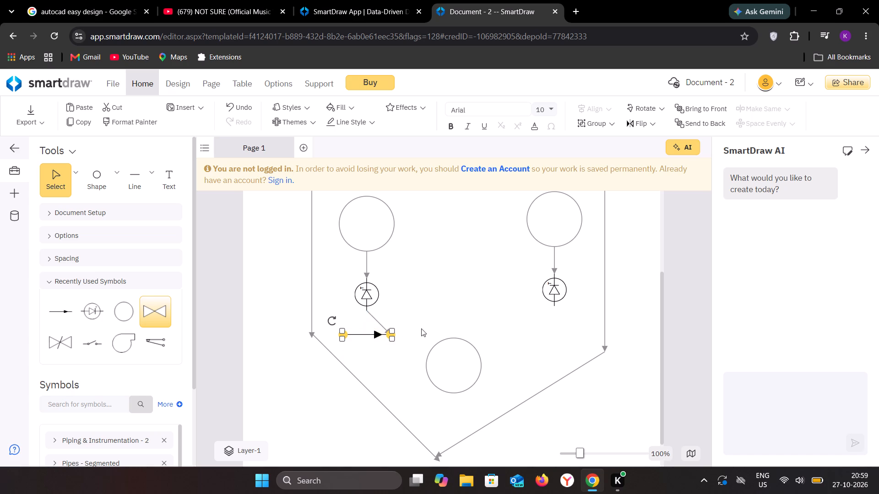
Draw a horizontal connector from the left flow arrow's tail, through the arrow, to just above the lower circle.
left_click_drag(341, 335, 365, 333)
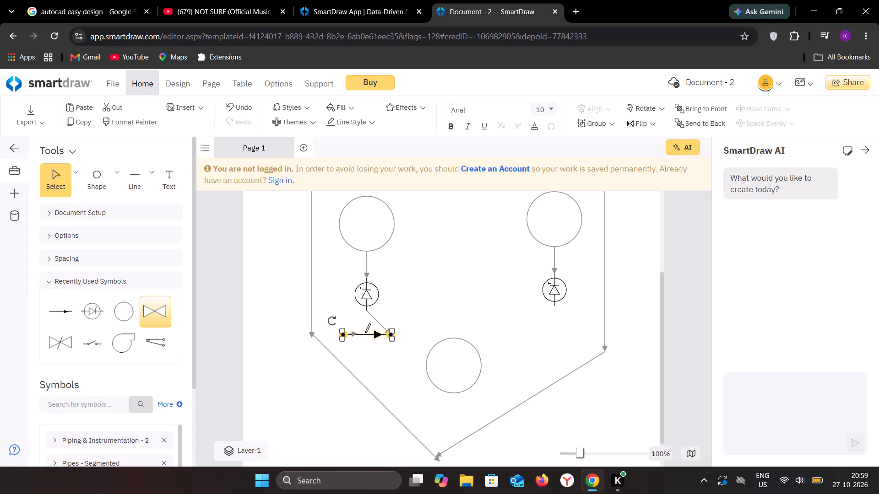
left_click_drag(365, 333, 452, 334)
left_click_drag(452, 334, 523, 329)
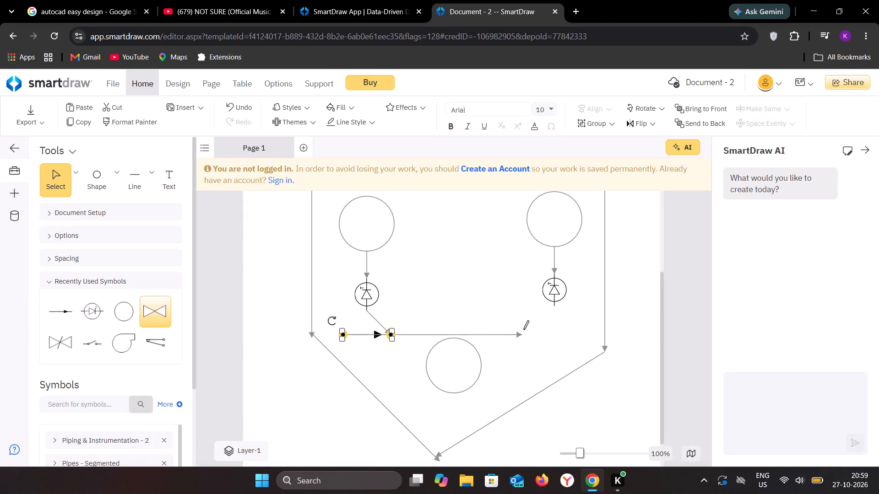
left_click_drag(523, 329, 493, 330)
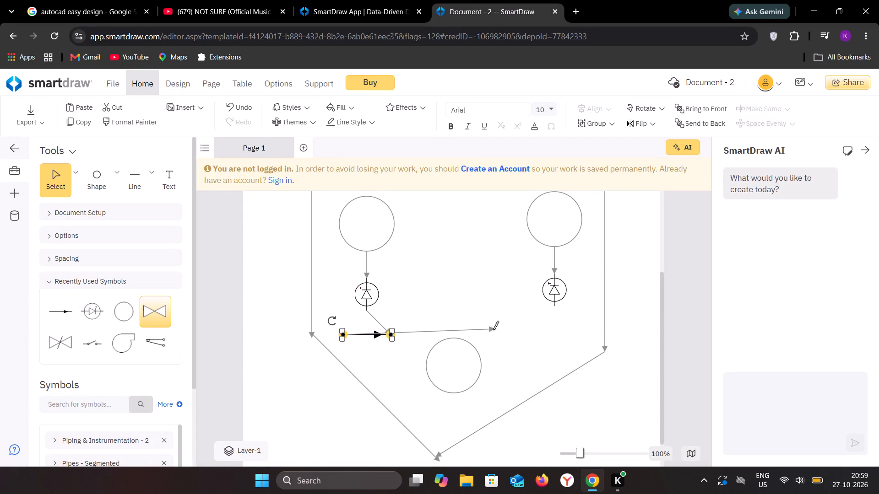
left_click_drag(493, 330, 450, 332)
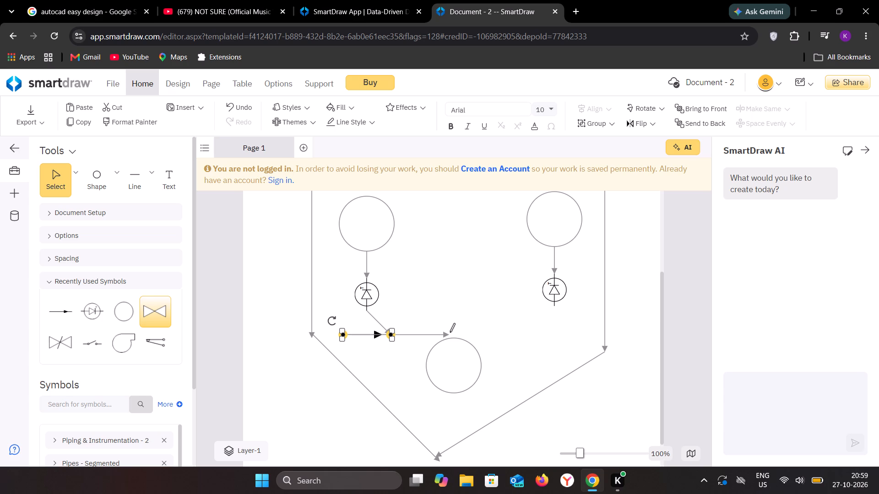
left_click_drag(450, 332, 439, 334)
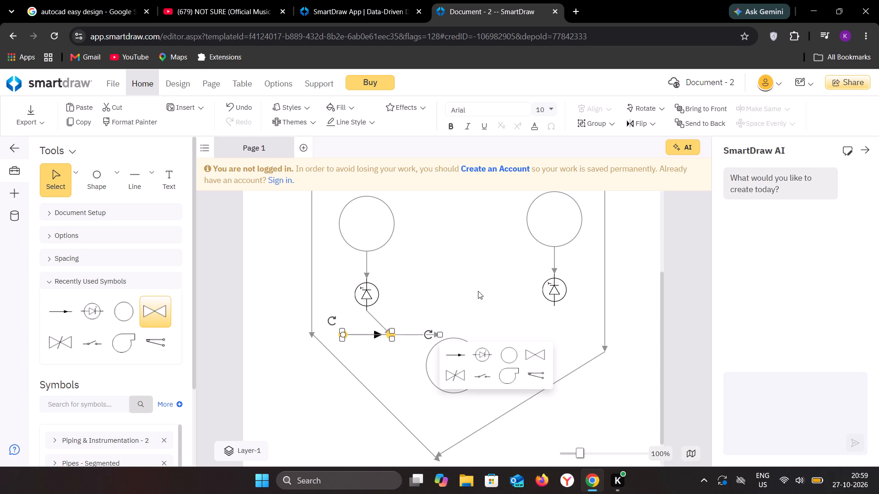
left_click(481, 286)
Attach a flow-arrow symbol below the diode symbol under the upper-right circle.
scroll(490, 300, "down", 1)
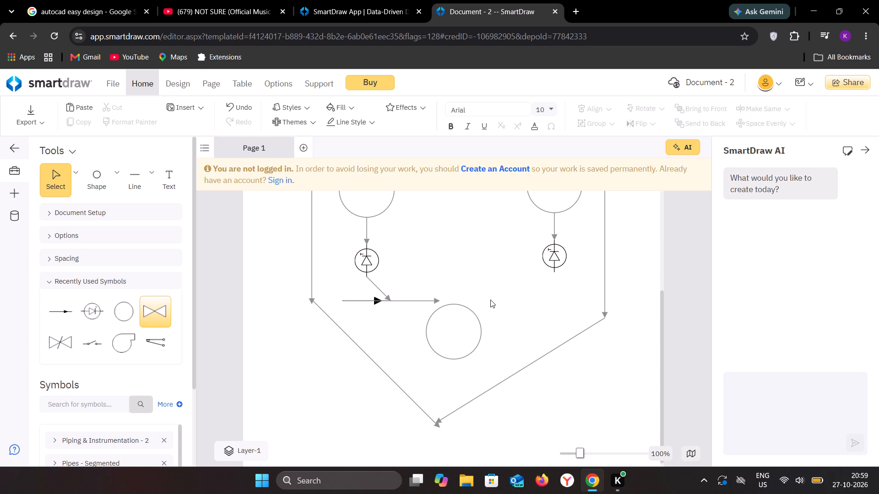
scroll(490, 300, "down", 3)
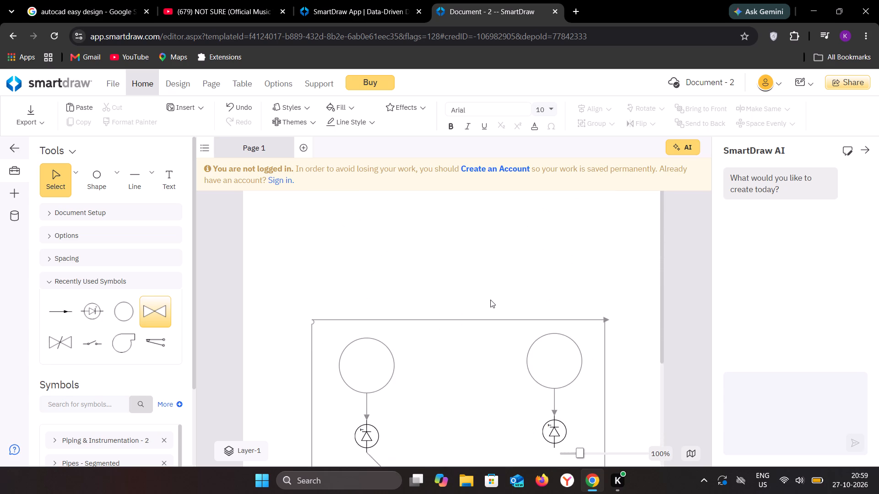
scroll(490, 300, "down", 1)
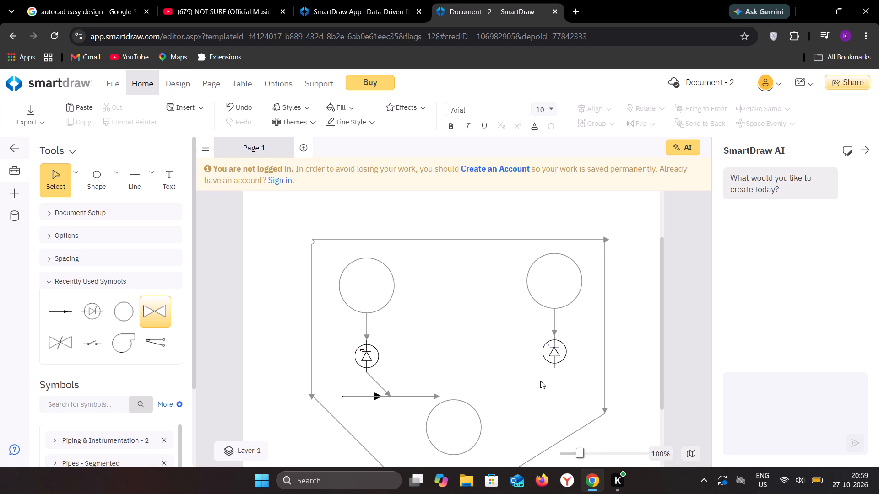
scroll(547, 370, "down", 1)
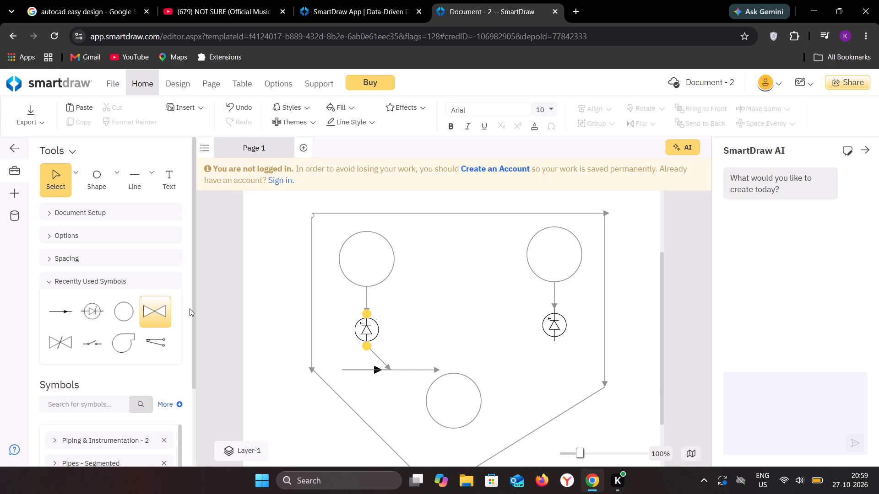
left_click(67, 310)
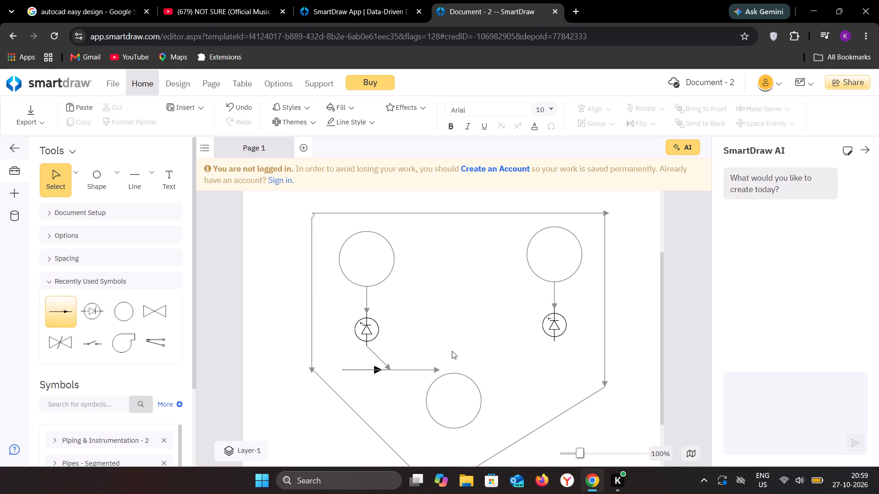
left_click(554, 343)
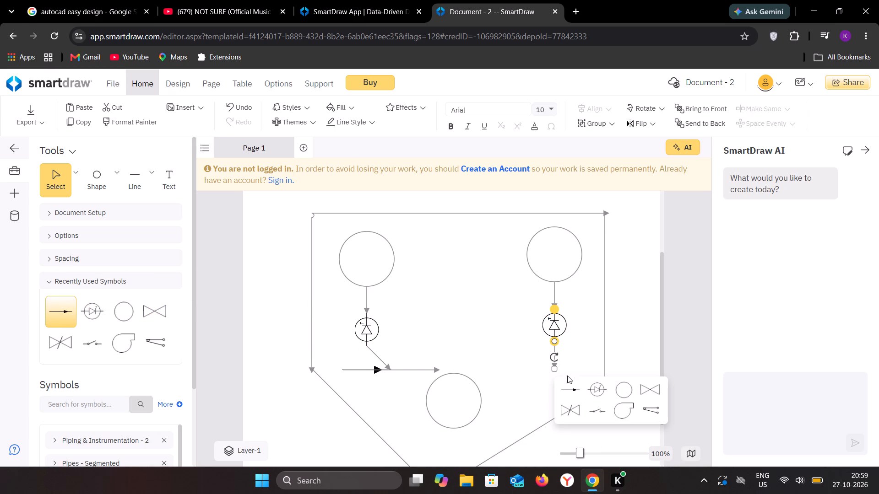
left_click(571, 392)
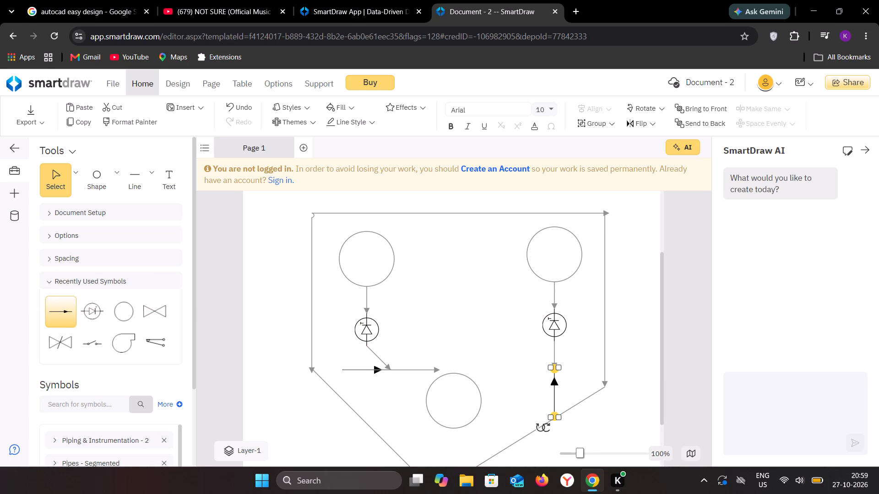
Rotate the right flow arrow to horizontal, pointing left, and move it up beneath its diode symbol, level with the left flow arrow.
left_click_drag(542, 428, 602, 355)
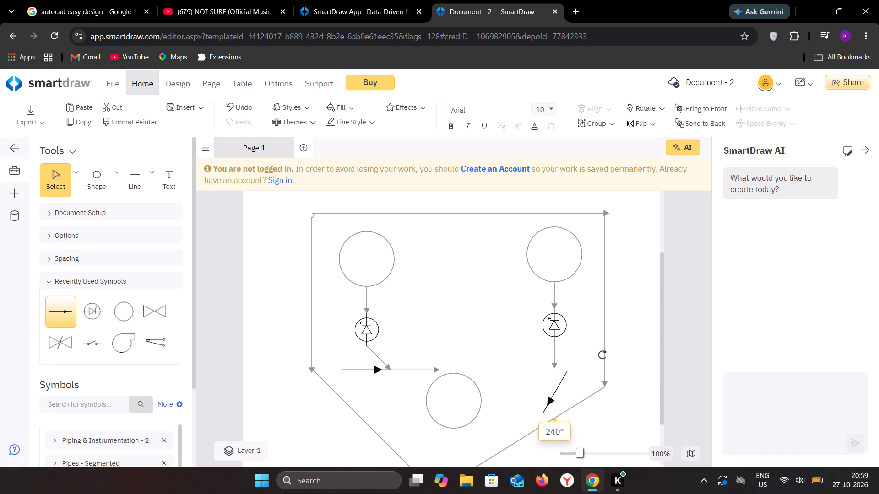
left_click_drag(602, 355, 600, 412)
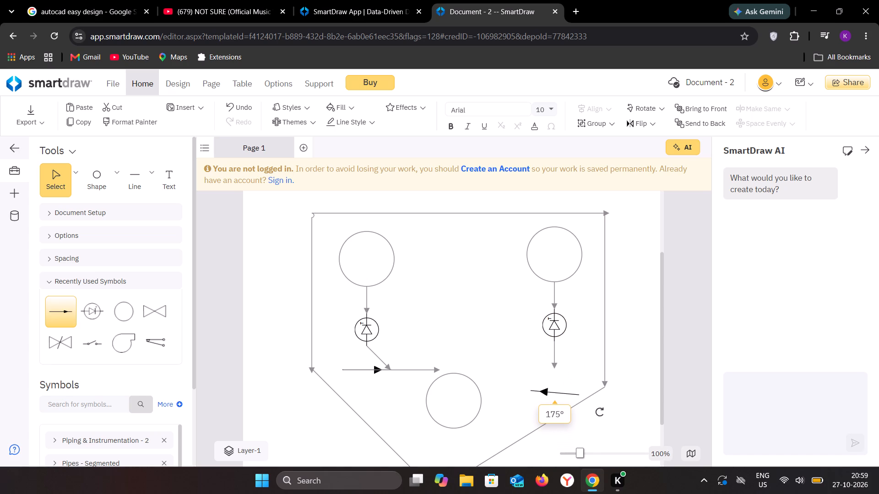
left_click_drag(600, 412, 601, 411)
left_click_drag(555, 392, 541, 373)
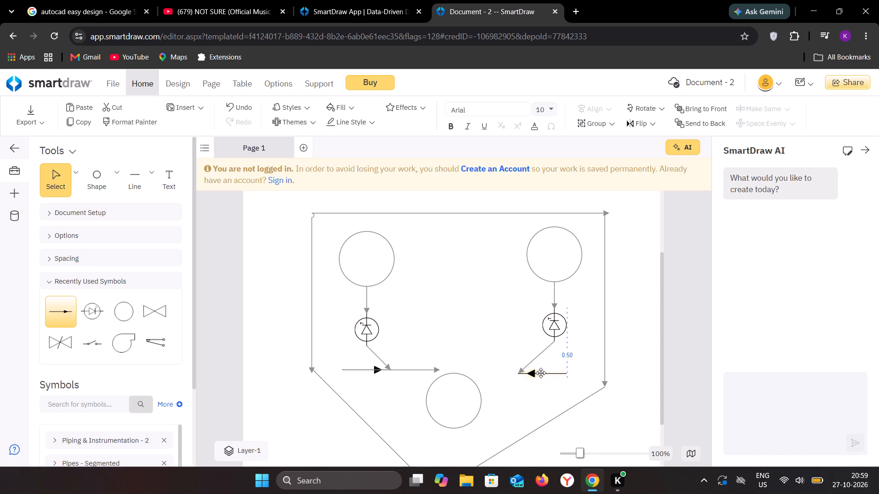
left_click_drag(541, 373, 540, 370)
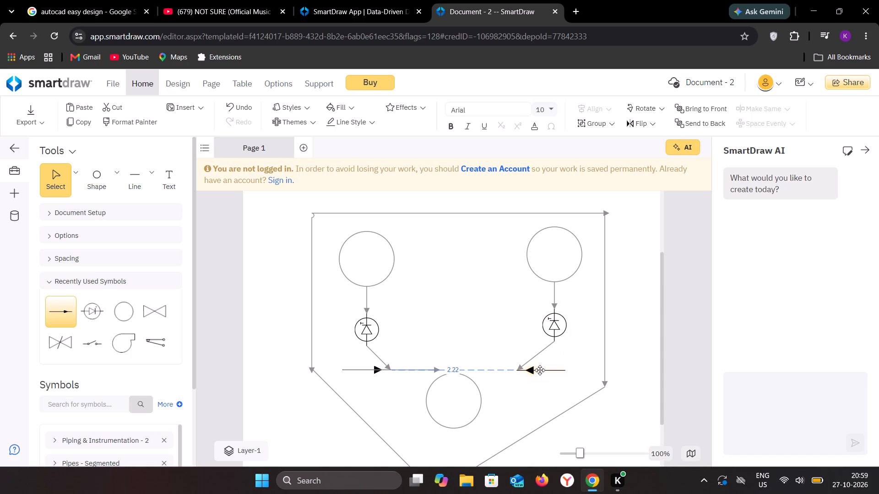
left_click_drag(540, 370, 540, 372)
left_click(537, 400)
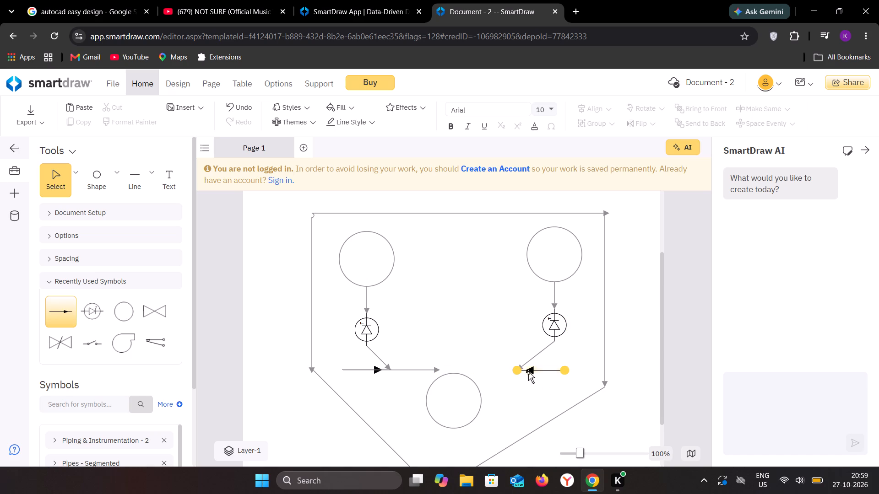
Add two right-pointing flow arrows from the right flow arrow's tip, filling the horizontal row above the lower circle.
left_click(520, 371)
left_click_drag(520, 371, 516, 371)
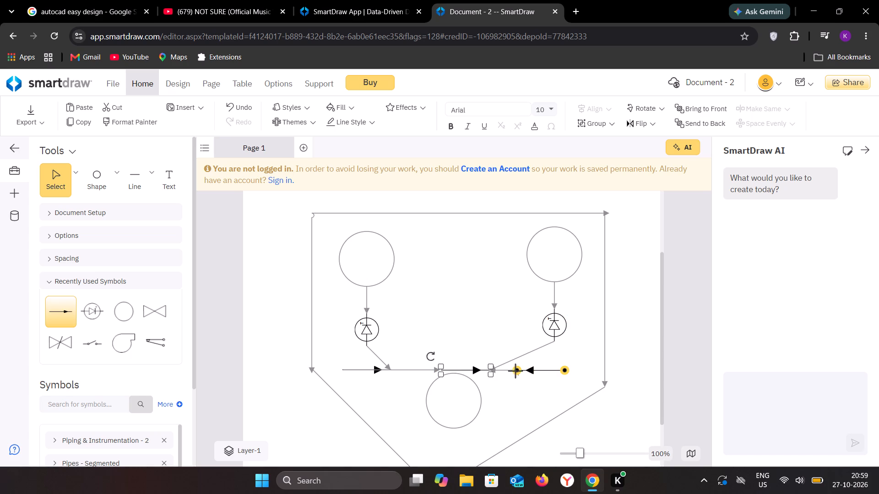
left_click_drag(516, 371, 515, 371)
left_click(482, 330)
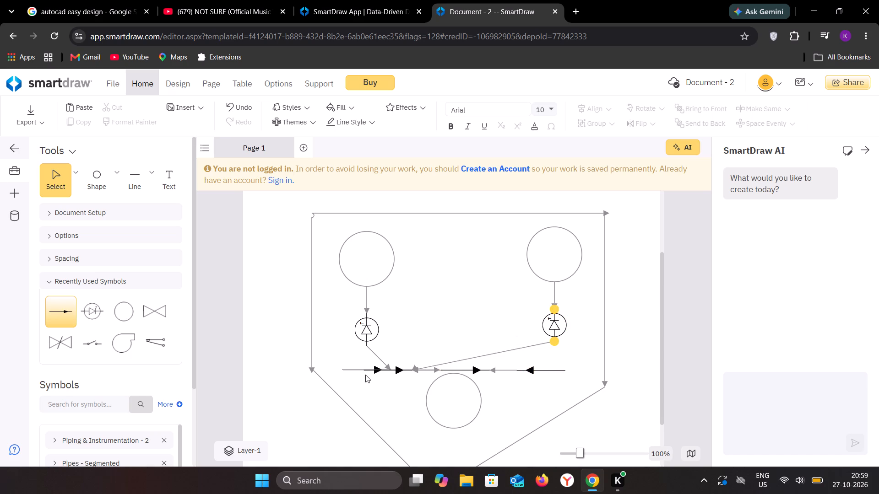
Shift the long slanted connector slightly right together with its attached diode symbol and flow arrow, keeping the arrow in the horizontal row.
left_click_drag(416, 367, 443, 362)
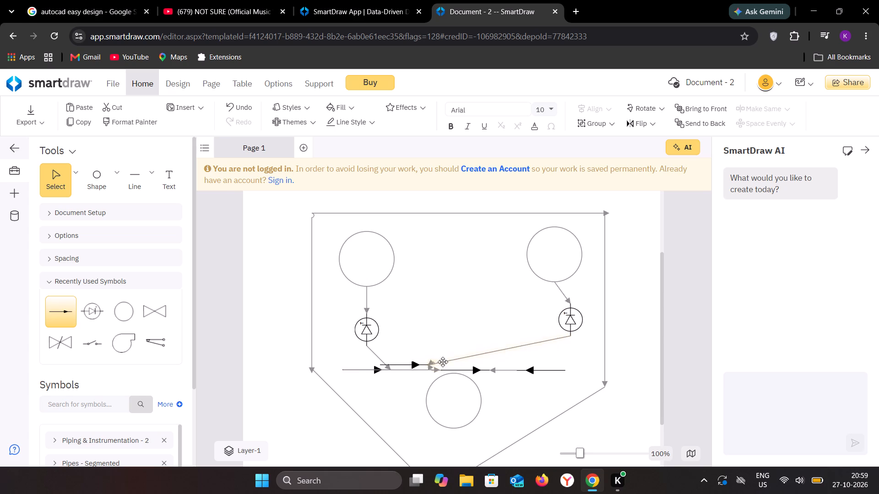
left_click_drag(443, 362, 425, 368)
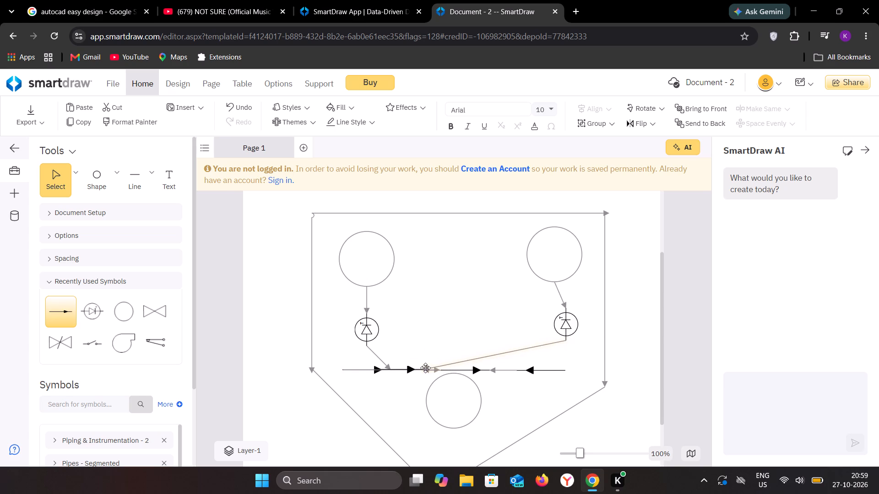
left_click_drag(425, 368, 423, 368)
left_click(454, 319)
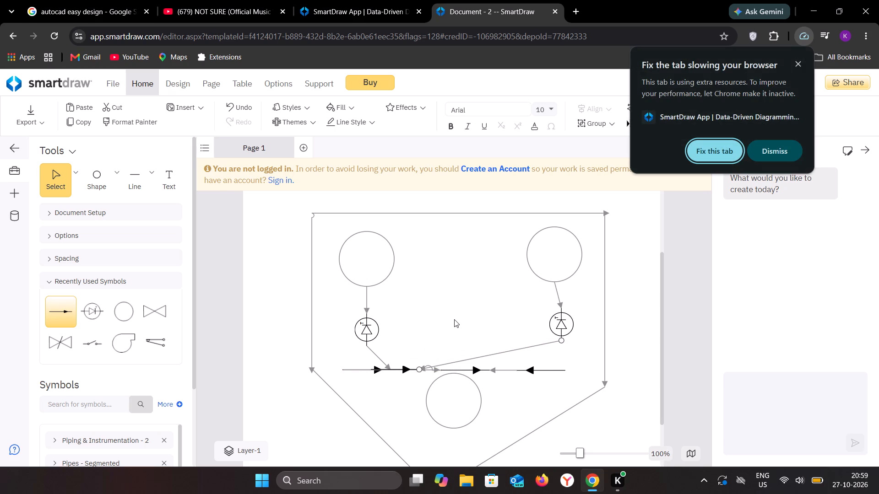
Move the upper-right circle so it sits directly above its diode symbol, level with the upper-left circle.
left_click_drag(548, 246, 554, 246)
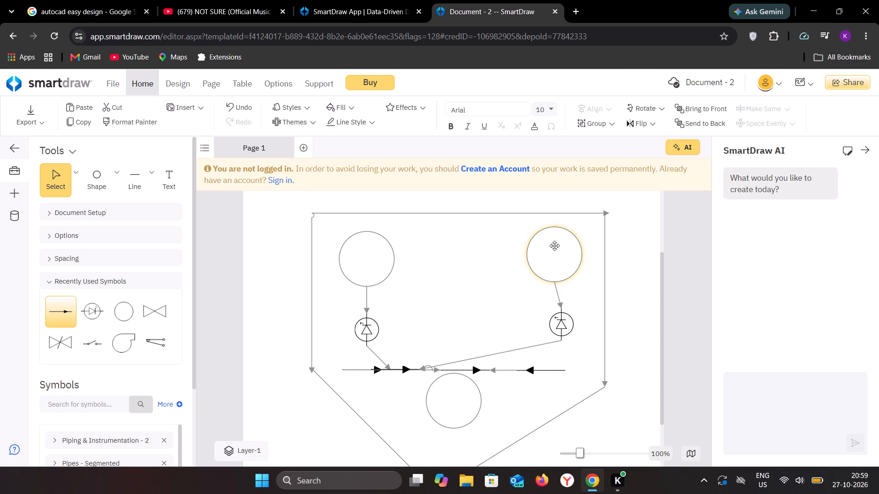
left_click_drag(554, 246, 556, 251)
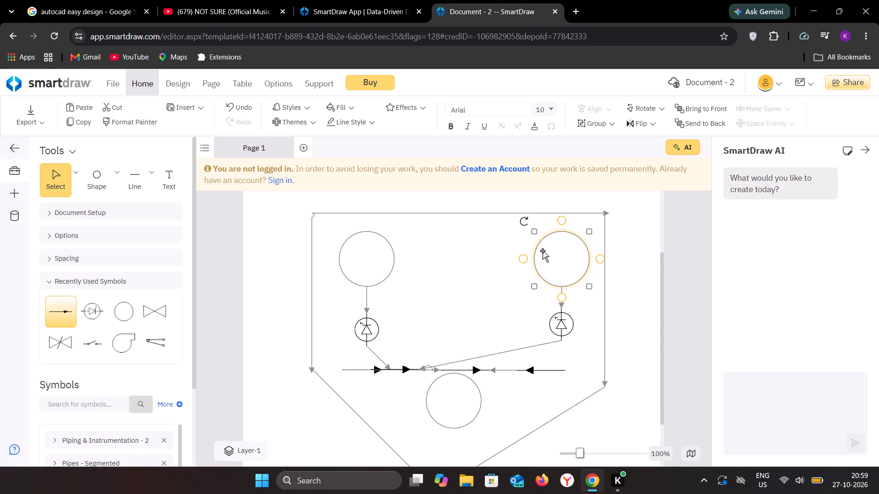
left_click(507, 262)
Delete the long slanted connector running from the right diode symbol to the flow arrow near the left.
scroll(506, 291, "down", 1)
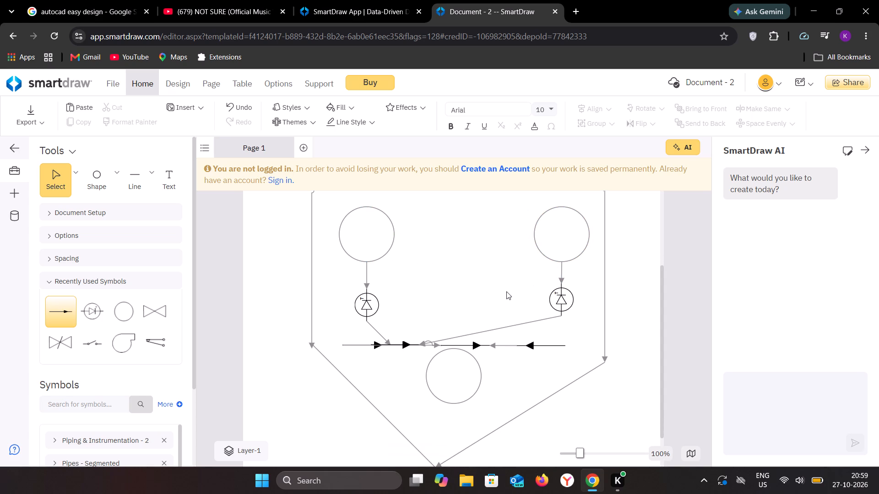
left_click(491, 328)
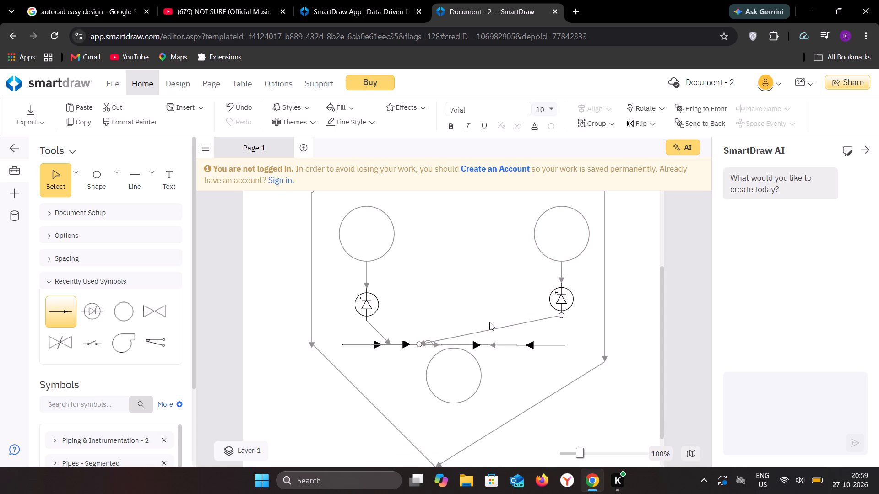
left_click(490, 330)
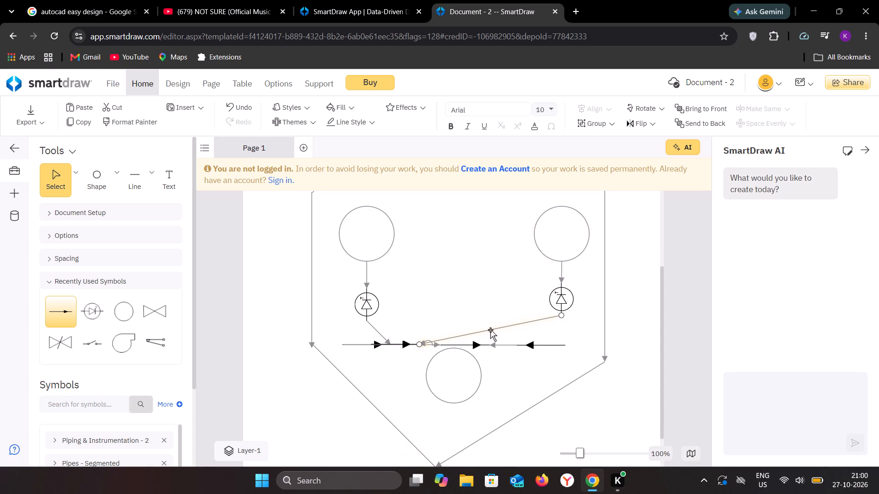
left_click(490, 330)
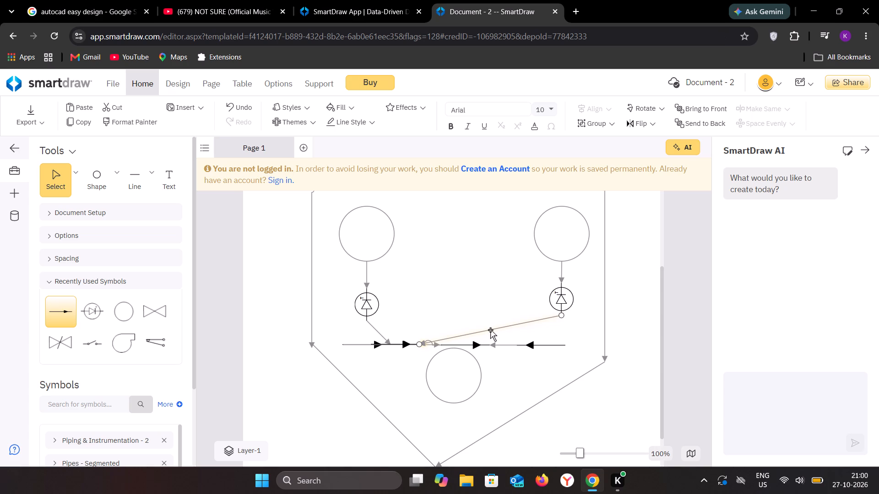
right_click(490, 330)
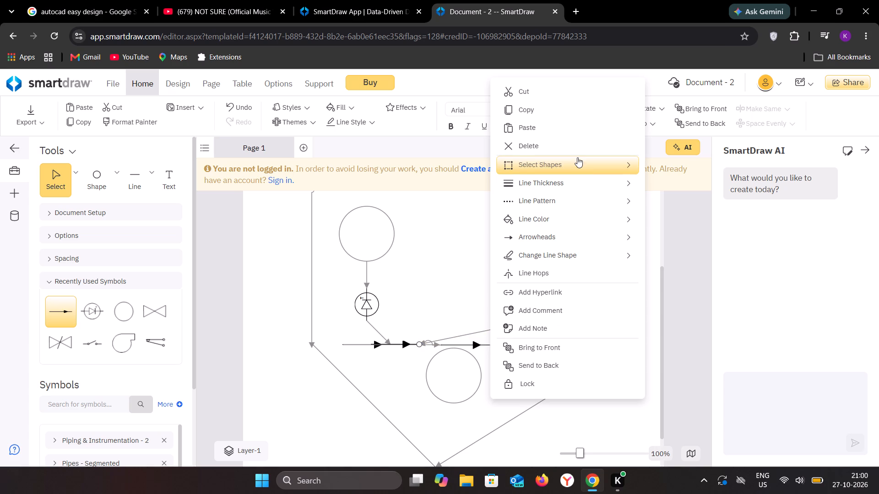
left_click(558, 148)
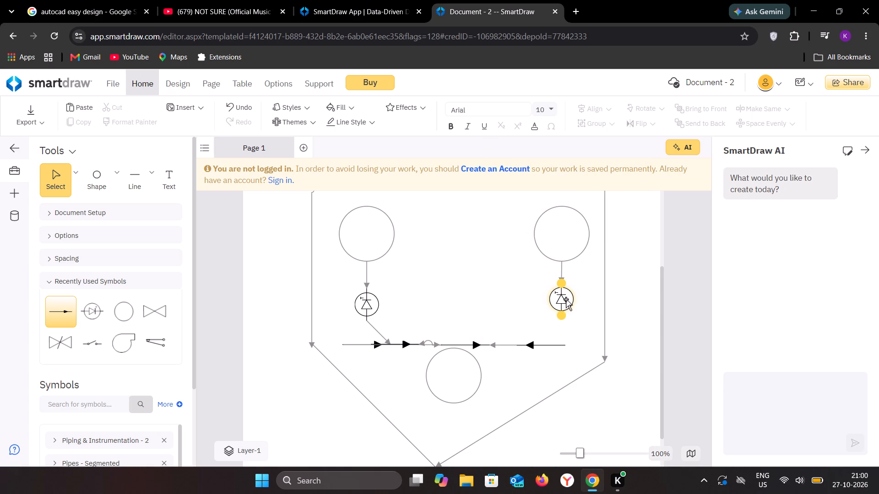
Draw a slanted line connector from the bottom of the right diode symbol to the tip of the left-pointing flow arrow.
left_click(130, 174)
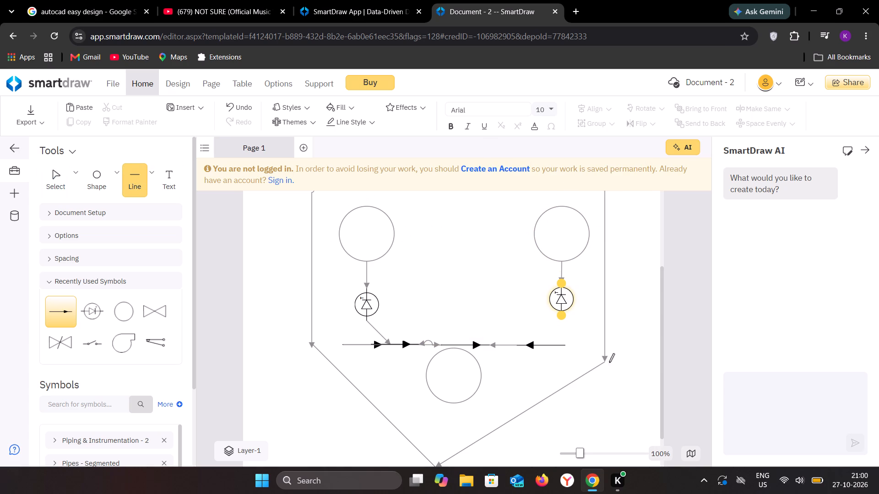
left_click_drag(563, 315, 536, 343)
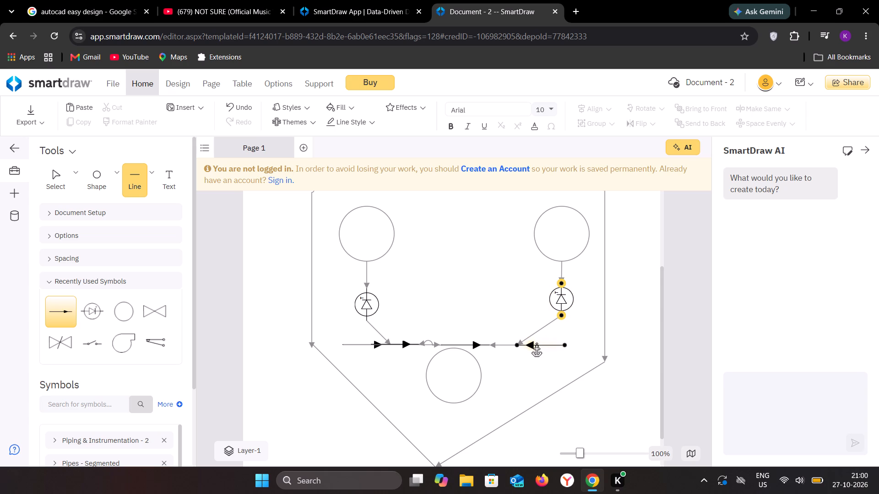
left_click_drag(536, 343, 537, 340)
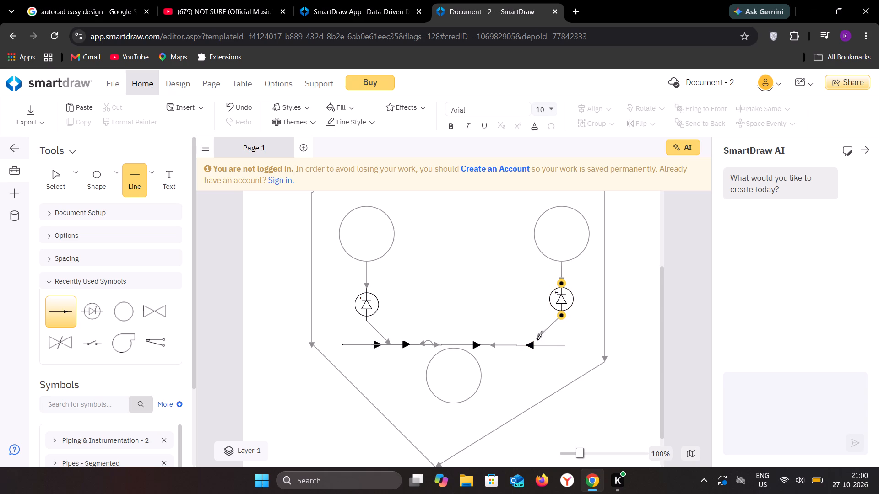
left_click_drag(537, 340, 534, 342)
left_click(534, 342)
left_click(543, 389)
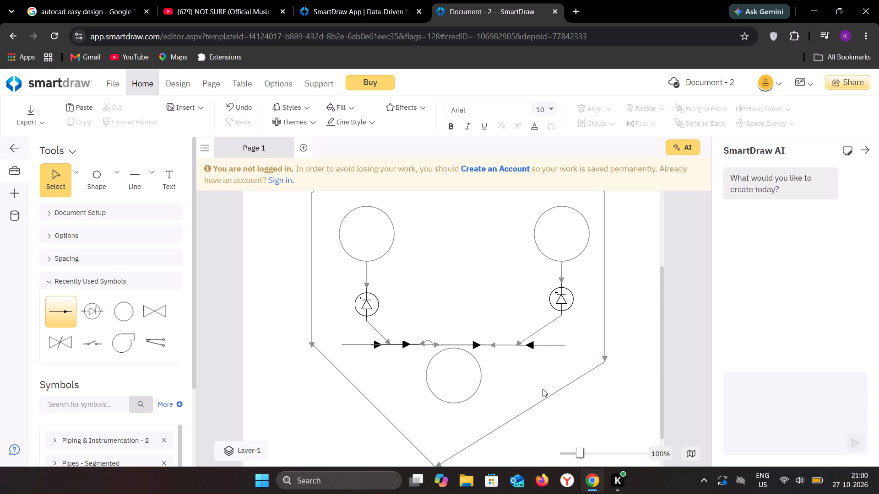
Move the lower circle slightly down, away from the row of flow arrows.
scroll(543, 389, "down", 2)
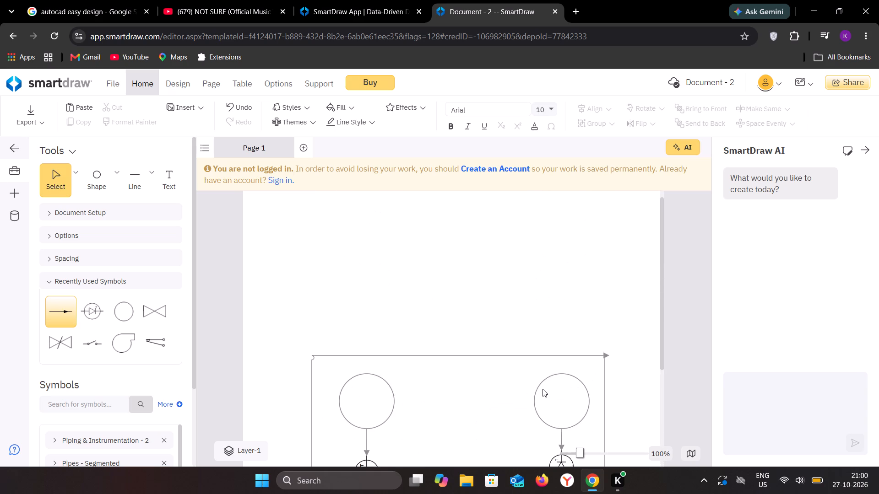
scroll(543, 389, "down", 3)
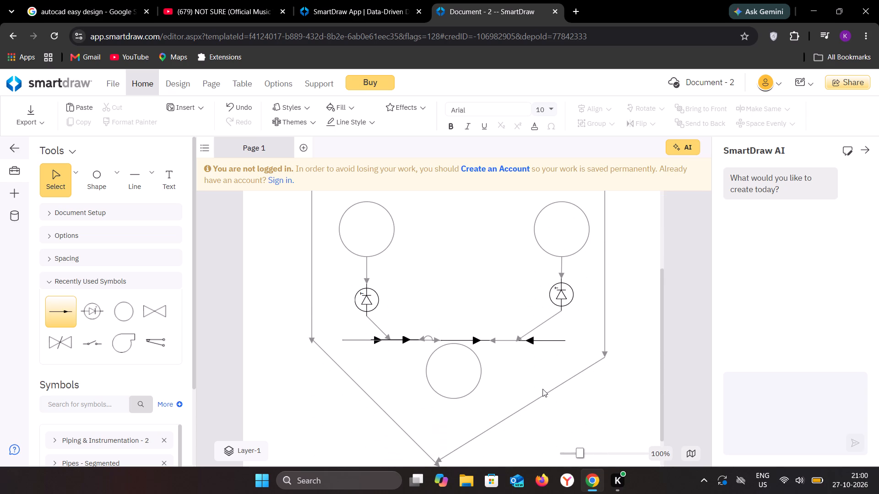
scroll(543, 389, "down", 1)
left_click_drag(455, 381, 455, 394)
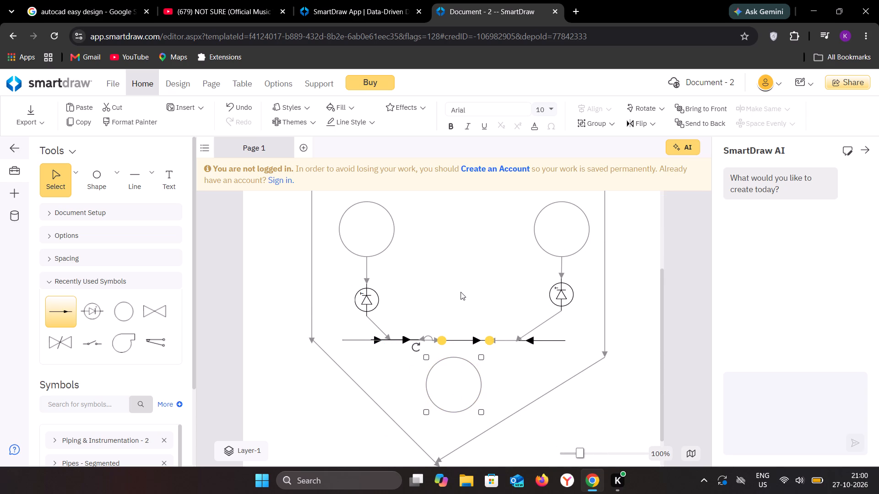
left_click(461, 291)
Attach a Butterfly - 2 valve symbol below the lower circle.
scroll(461, 291, "up", 1)
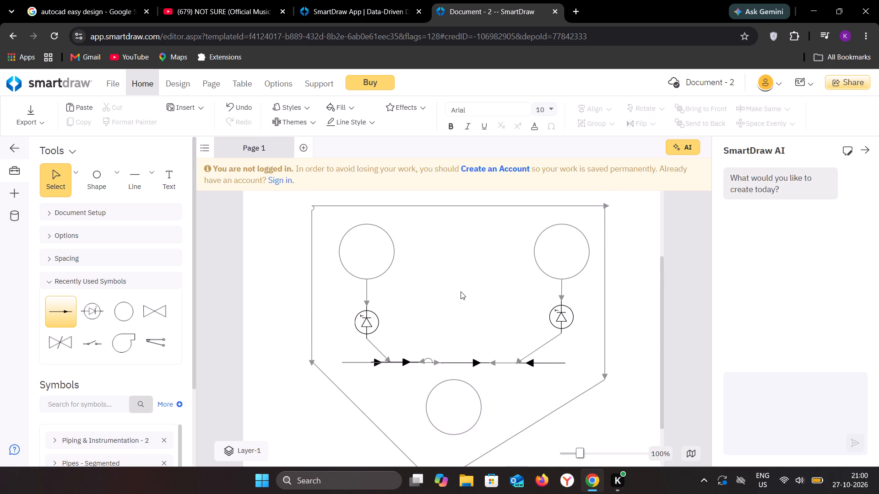
scroll(461, 291, "up", 1)
scroll(461, 291, "down", 1)
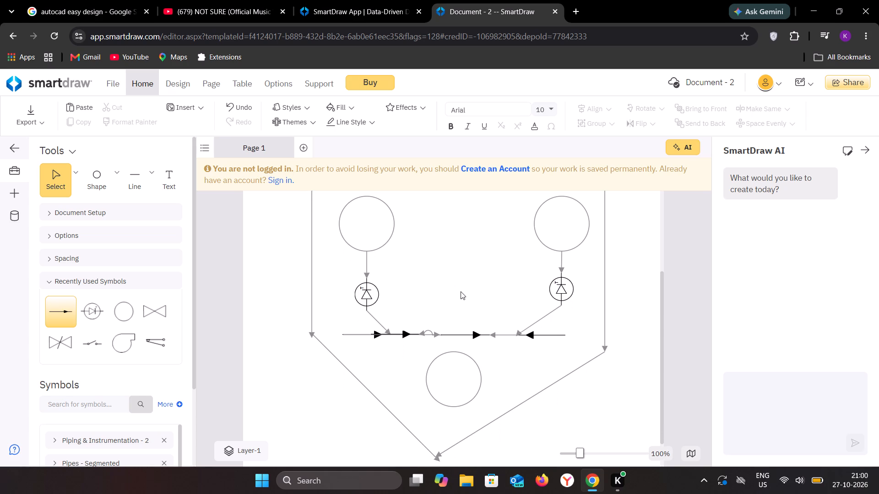
scroll(461, 291, "down", 2)
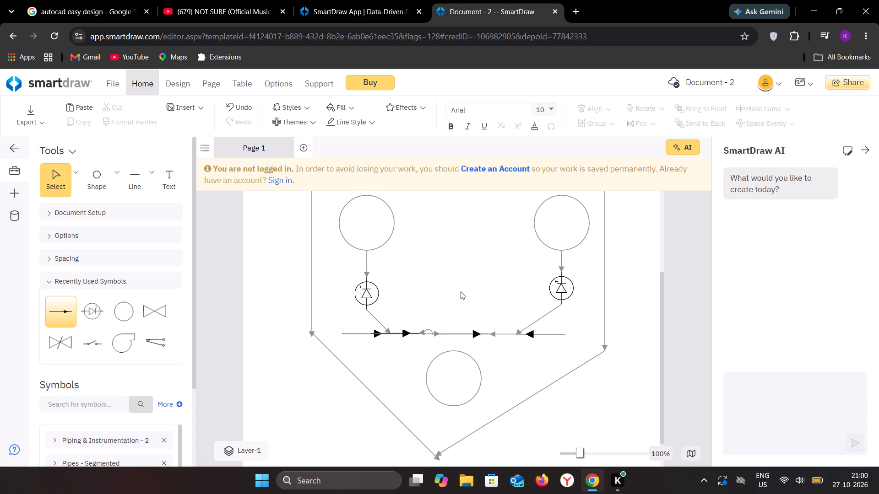
scroll(461, 291, "down", 1)
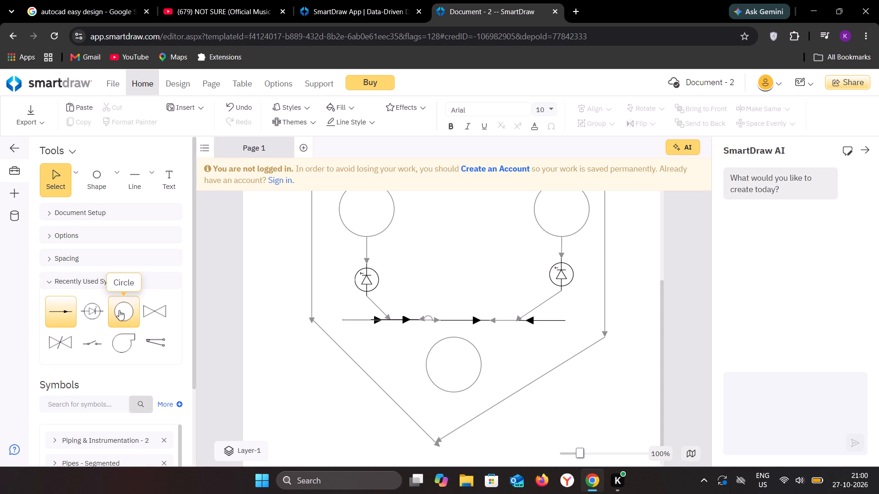
left_click(64, 339)
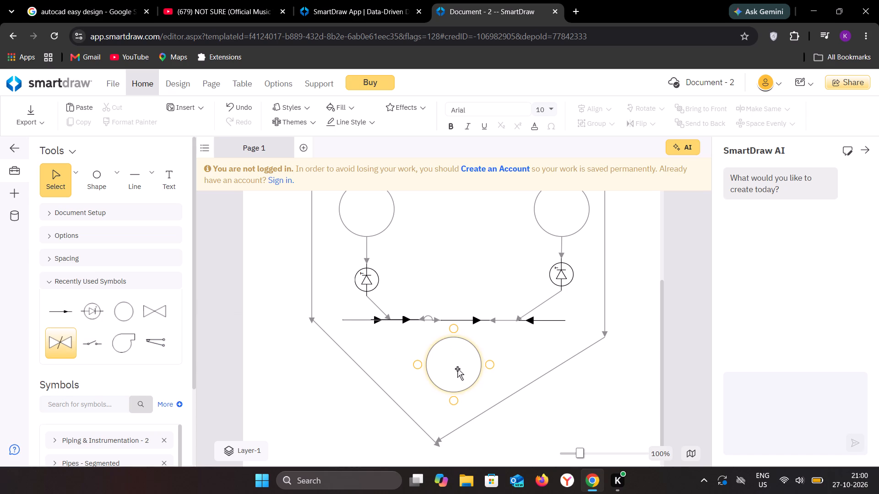
left_click(454, 399)
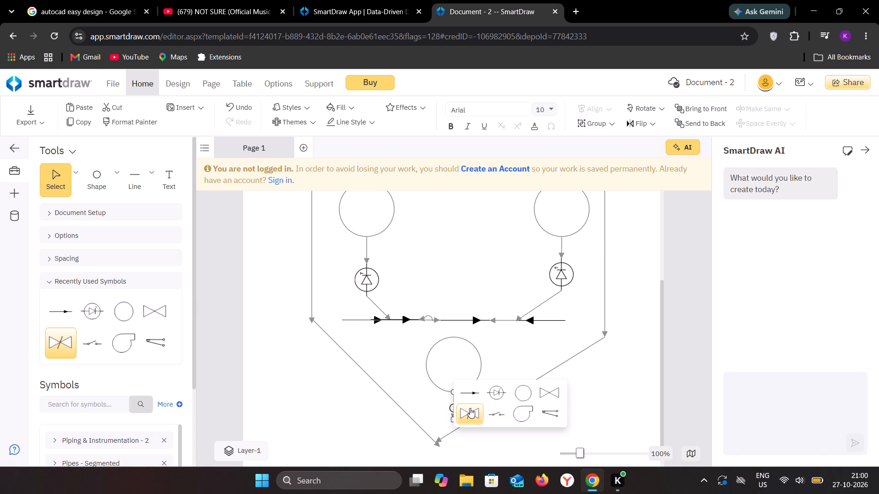
left_click(469, 412)
Draw a short slanted connector from the top of the butterfly valve up to the lower circle's bottom edge.
left_click_drag(453, 420, 440, 393)
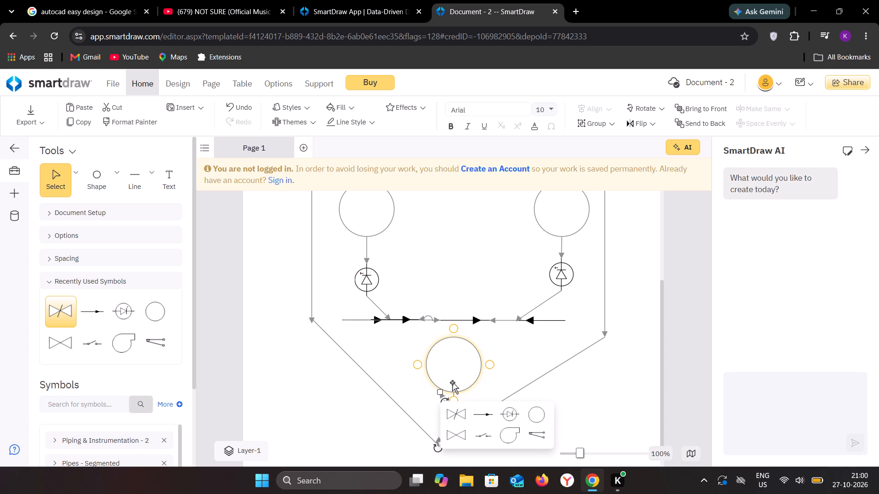
key("Escape")
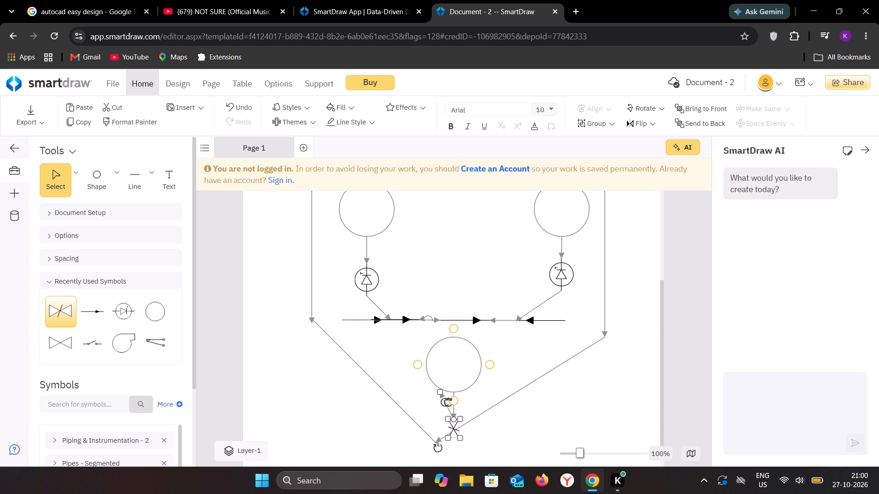
left_click(448, 403)
key("grave")
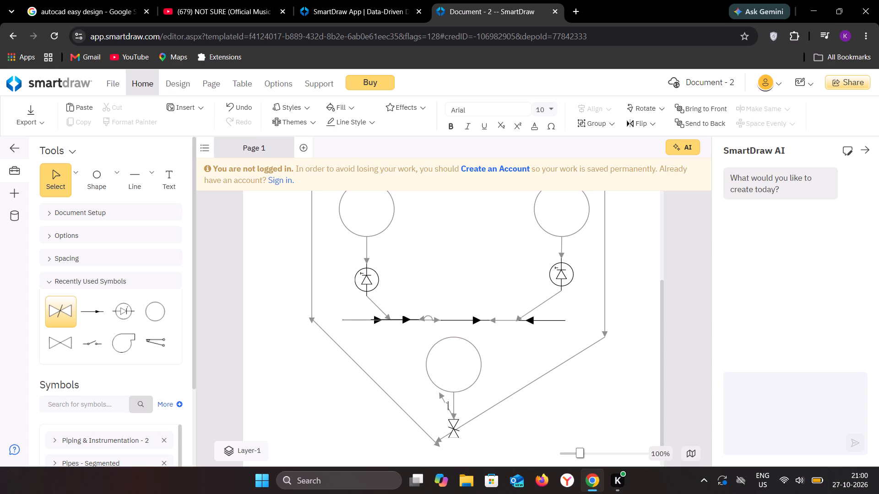
Move the butterfly valve from below the lower circle out to the circle's lower-left side.
left_click_drag(454, 428, 429, 412)
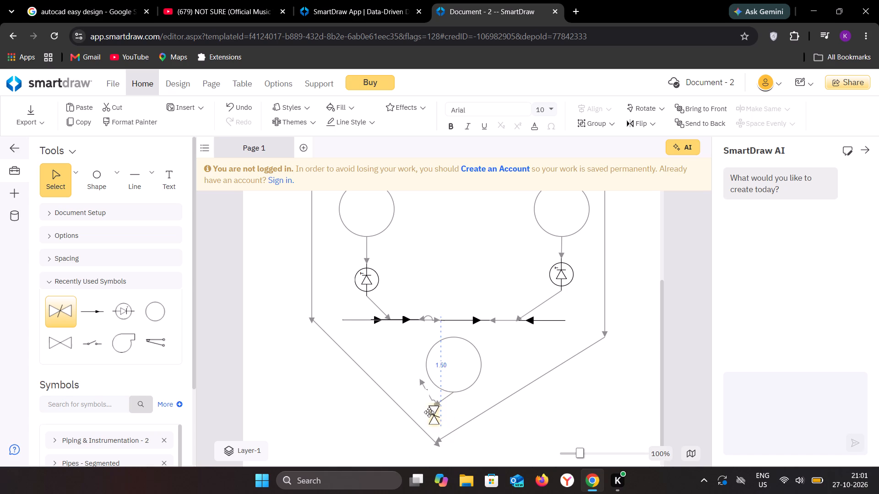
left_click_drag(429, 412, 412, 400)
left_click(466, 414)
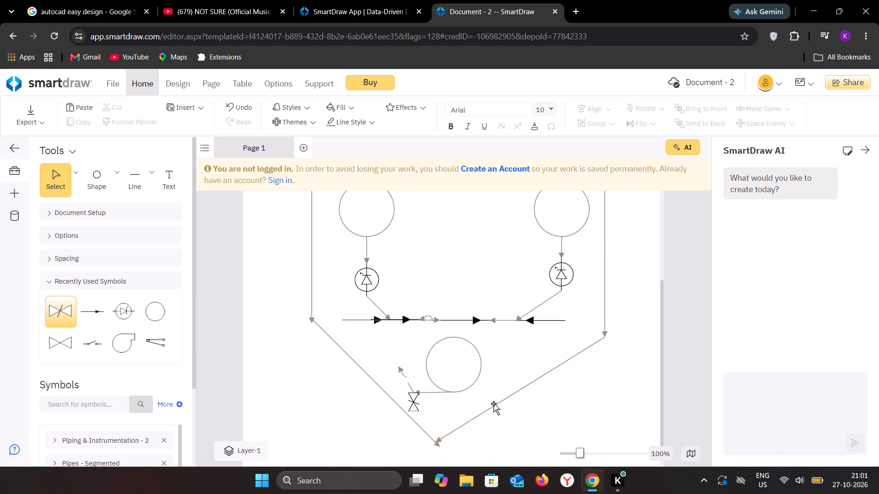
Attach a second Butterfly - 2 valve symbol directly below the lower circle.
scroll(490, 402, "up", 1)
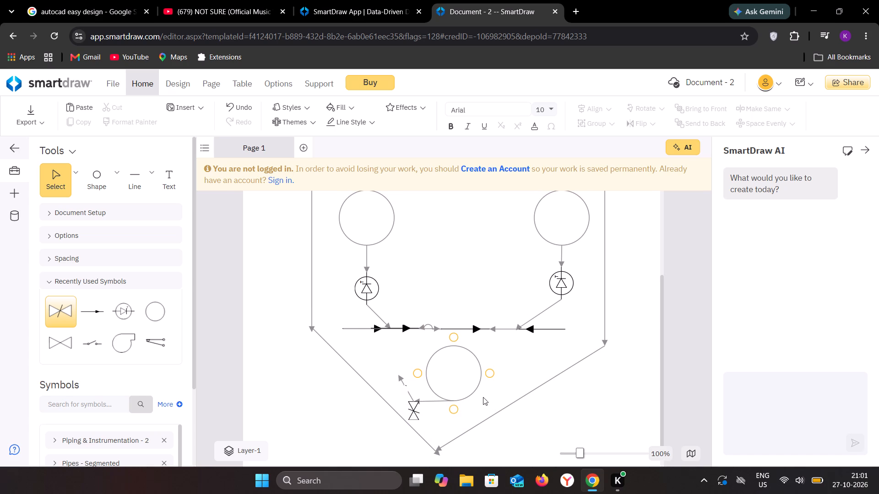
left_click(456, 408)
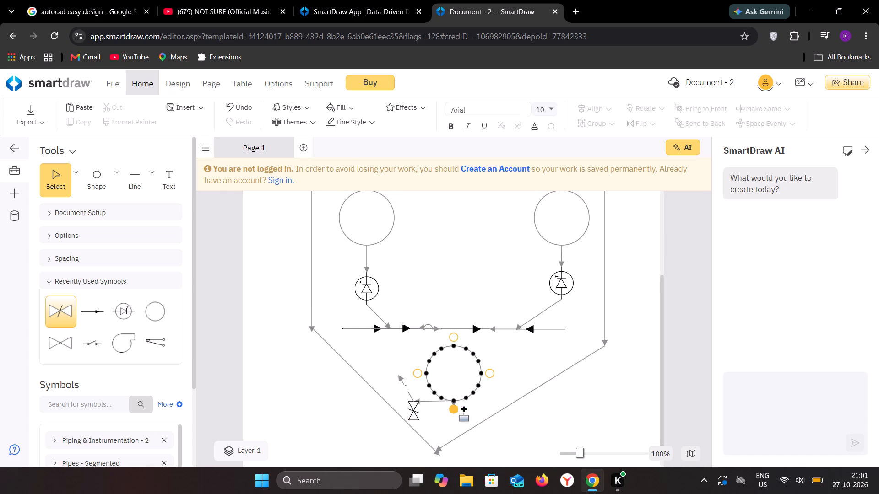
Draw a short slanted line up from the top of the new butterfly valve and label it 1`.
left_click_drag(455, 431, 450, 419)
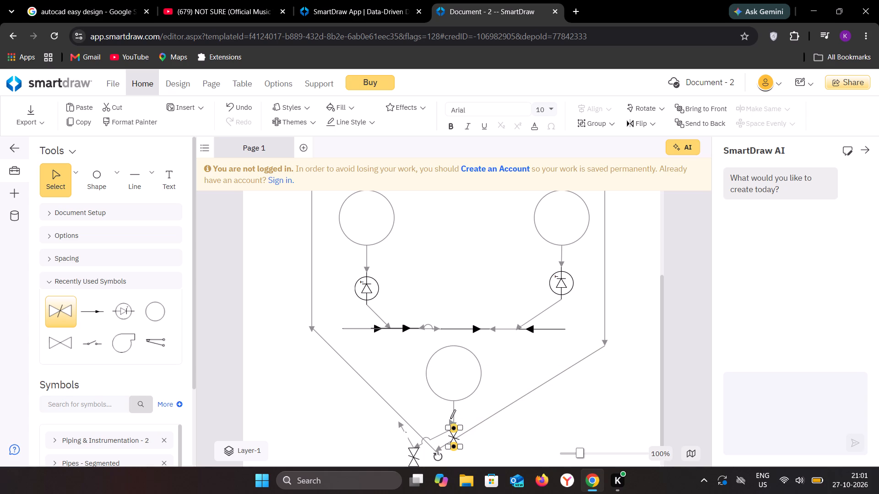
left_click_drag(450, 419, 445, 415)
key("1")
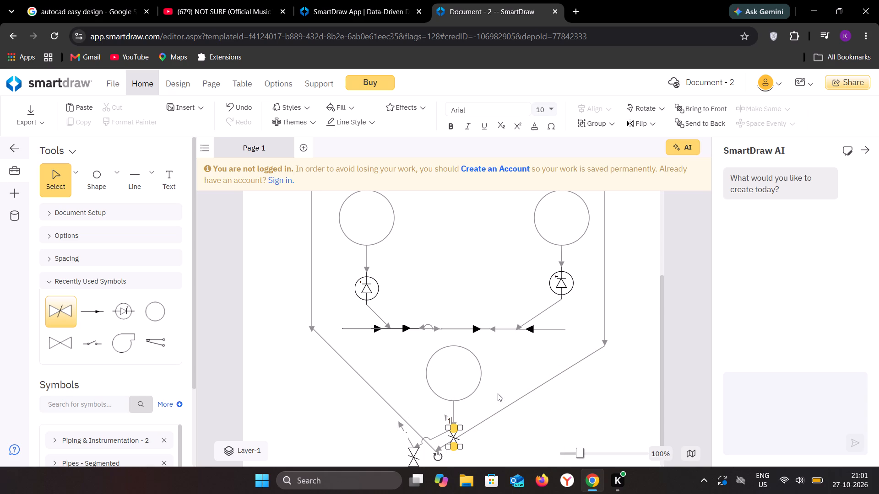
key("grave")
key("Escape")
key("Escape")
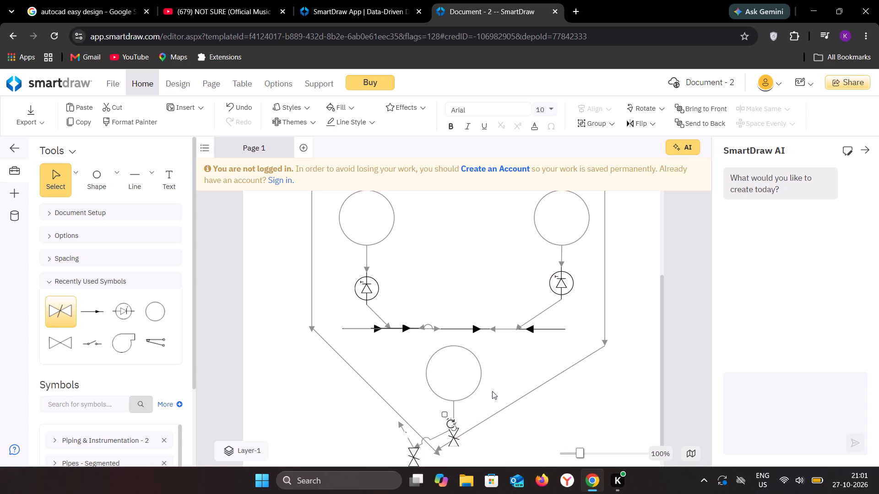
Move the left butterfly valve up, clear of the plate outline's slanted left edge.
scroll(492, 391, "down", 1)
left_click_drag(412, 420, 412, 396)
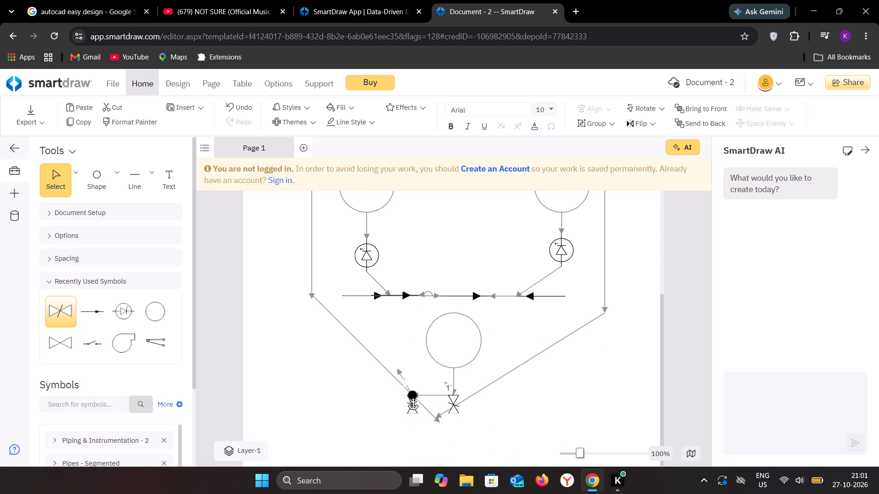
left_click_drag(412, 396, 410, 370)
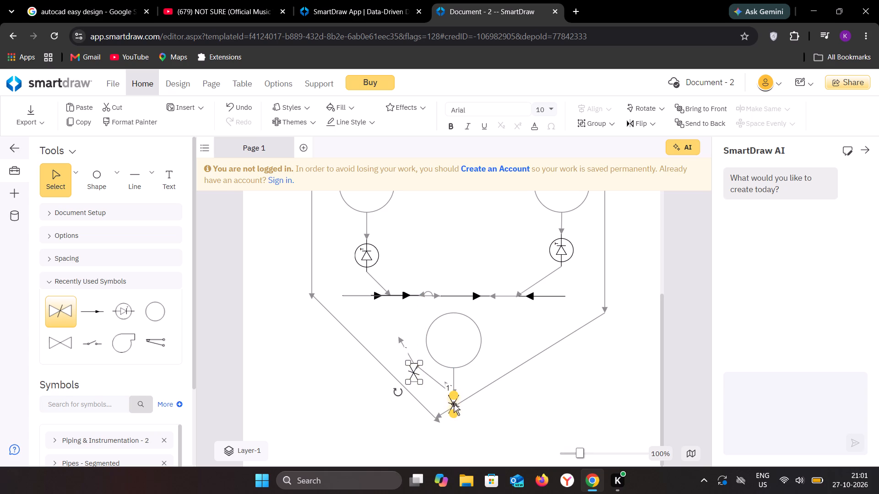
Move the second butterfly valve from below the lower circle to the circle's right side.
left_click_drag(451, 404, 493, 360)
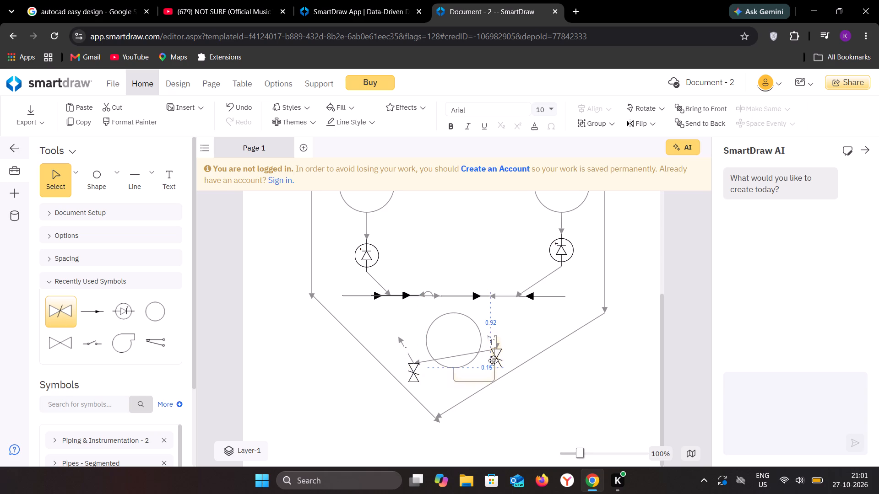
left_click_drag(493, 360, 513, 349)
Delete the slanted connector that crosses the lower circle between the two butterfly valves.
left_click(485, 346)
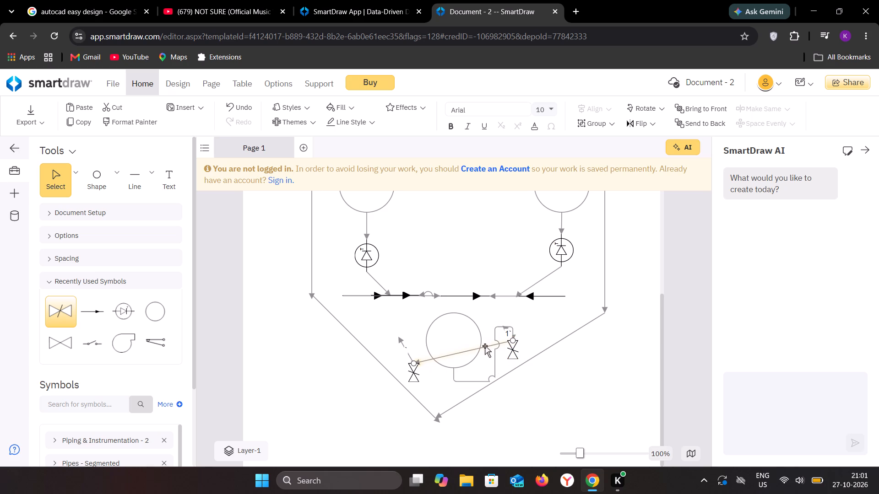
right_click(485, 346)
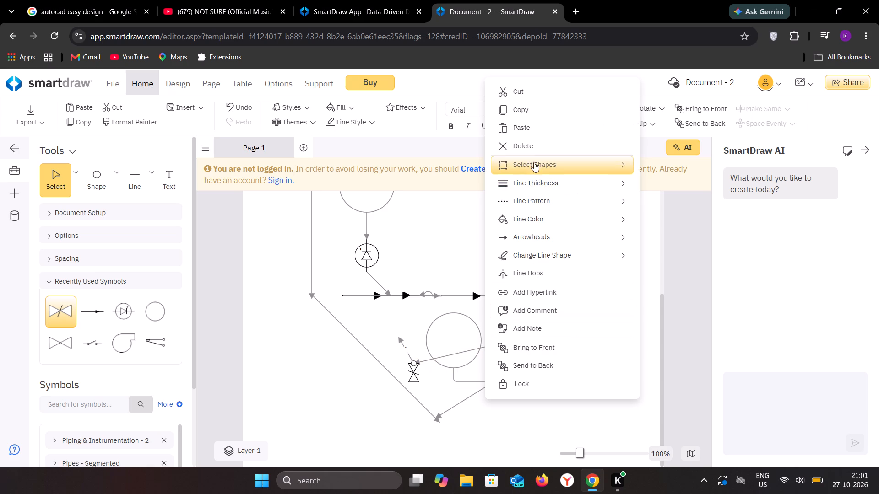
left_click(531, 148)
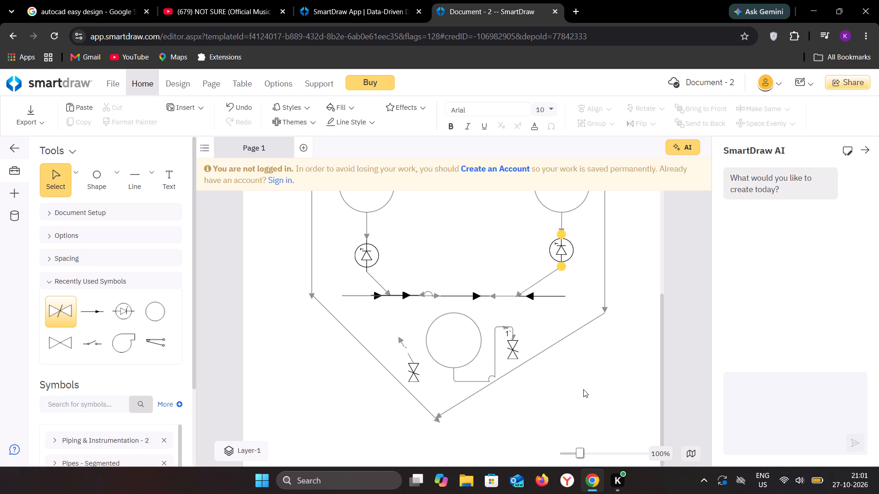
Draw a horizontal line connector from below the lower circle to the bottom of the left butterfly valve and label it 1.
scroll(583, 389, "up", 1)
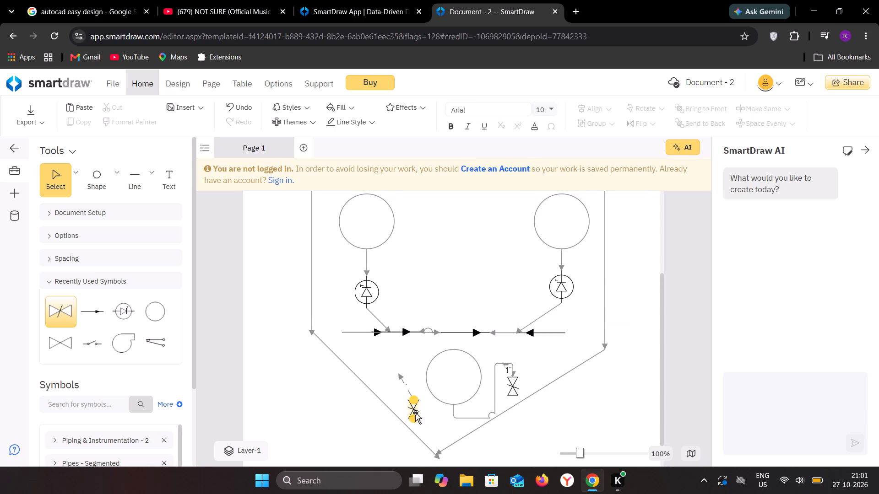
left_click(132, 179)
left_click(454, 417)
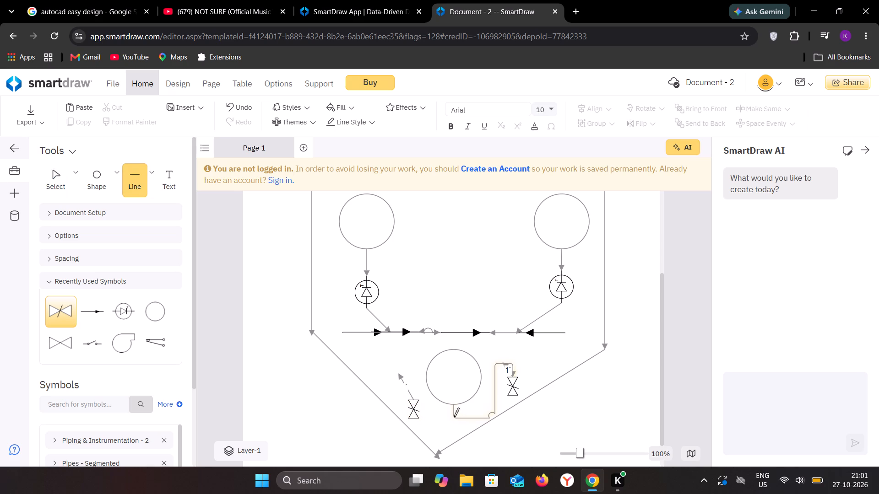
left_click(418, 417)
key("1")
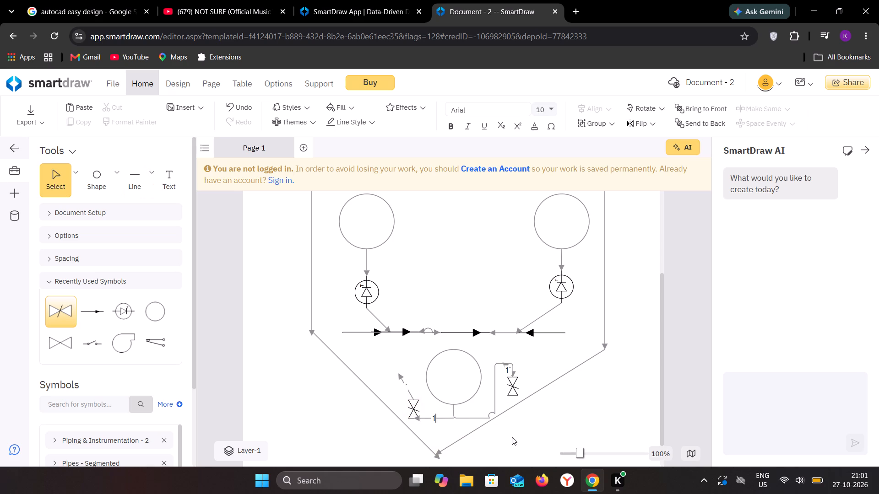
key("Escape")
key("Escape")
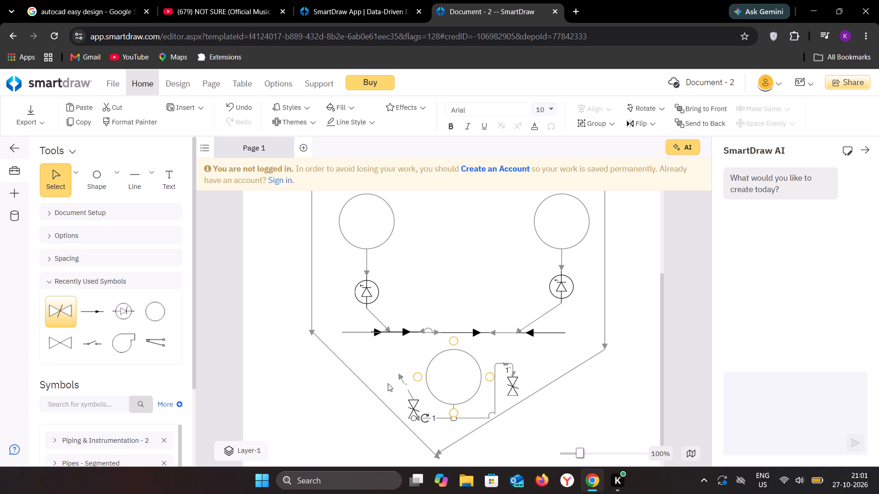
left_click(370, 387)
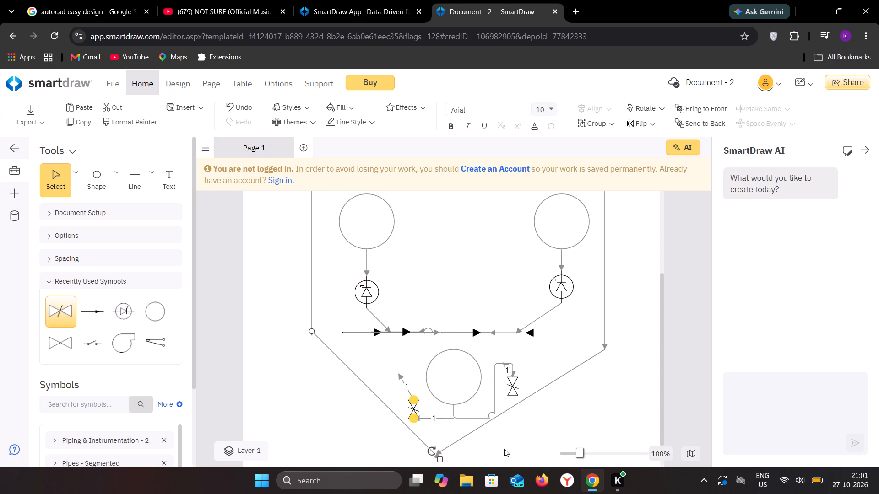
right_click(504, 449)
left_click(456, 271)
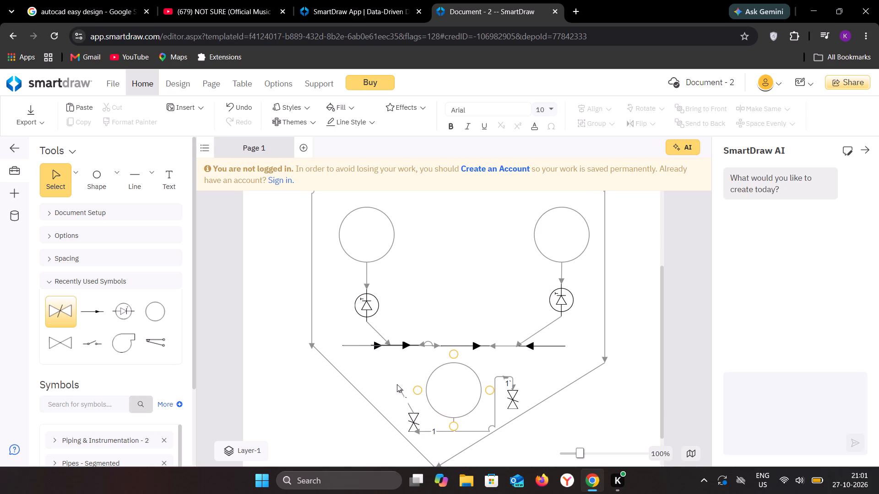
Move the left valve's short slanted line to the left end of the flow-arrow row and extend its tail to the valve's top.
left_click_drag(399, 391, 367, 358)
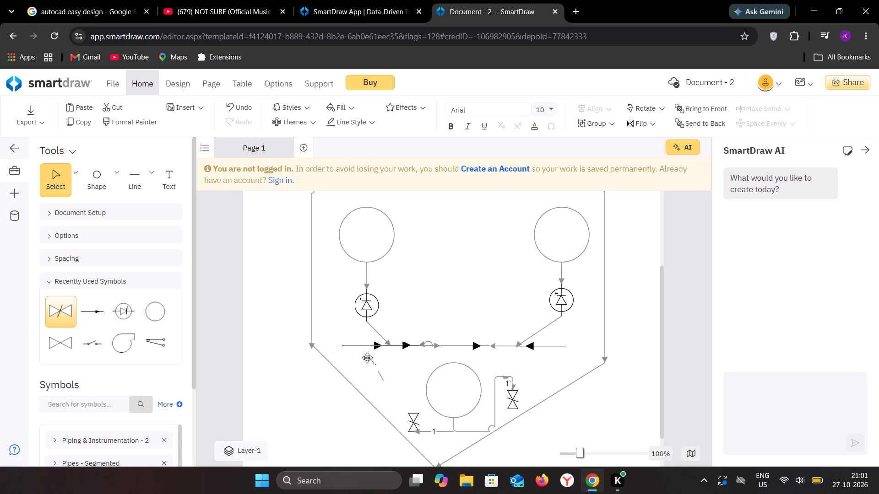
left_click_drag(367, 358, 349, 349)
left_click_drag(364, 370, 417, 414)
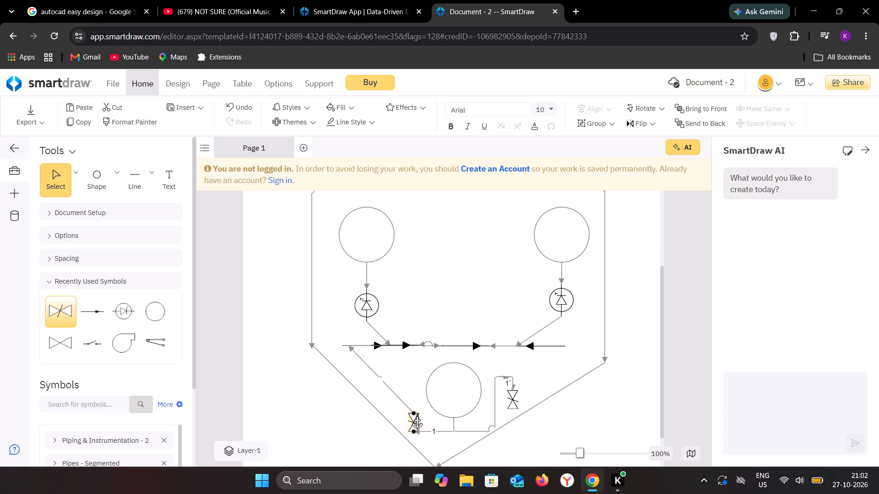
left_click_drag(417, 414, 416, 414)
left_click(406, 372)
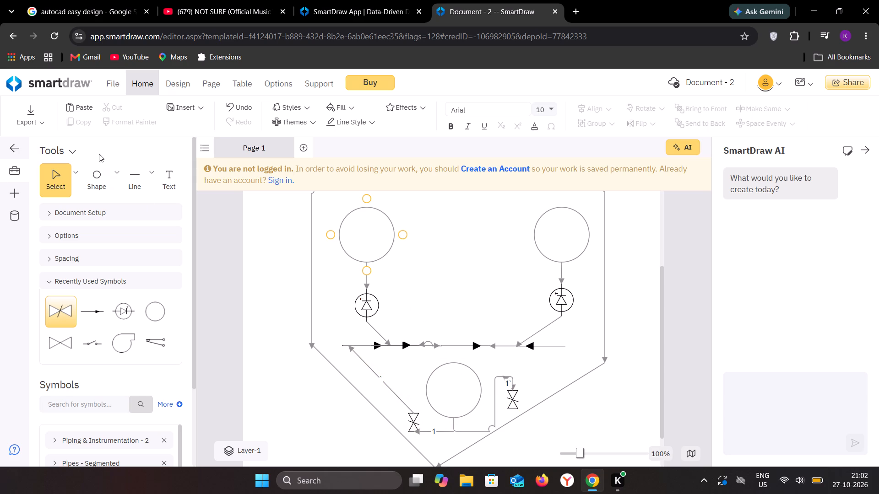
Draw a slanted line connector from the top of the right butterfly valve to the right end of the flow-arrow row.
left_click(130, 177)
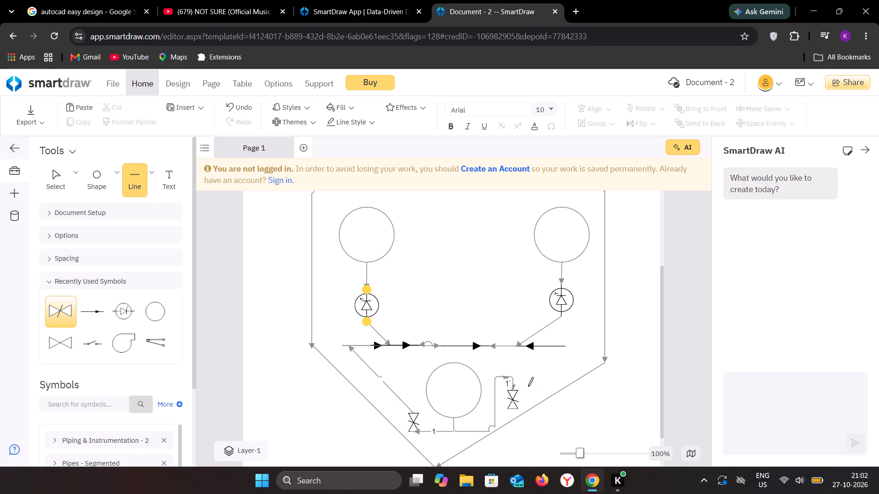
left_click_drag(511, 389, 549, 354)
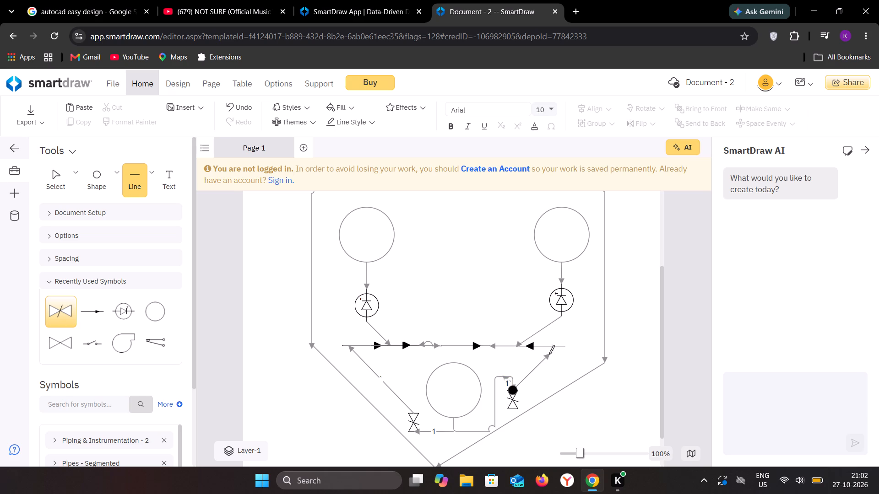
left_click_drag(549, 354, 559, 349)
left_click(559, 349)
left_click(562, 381)
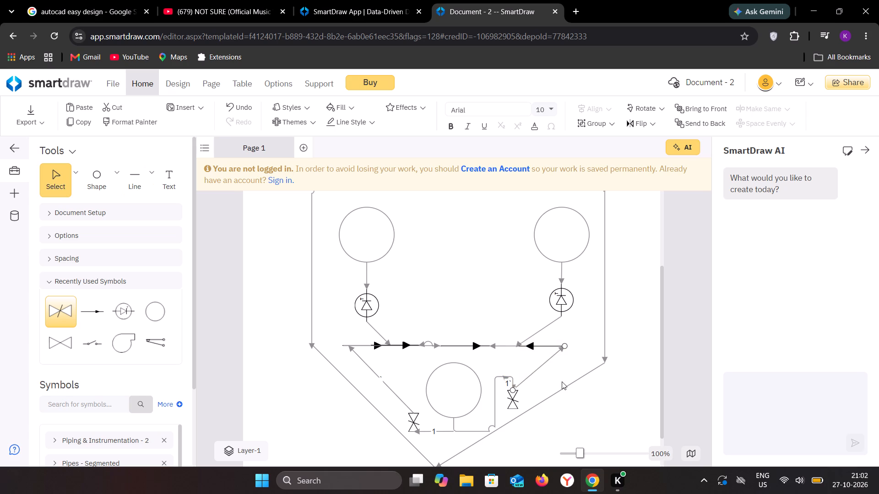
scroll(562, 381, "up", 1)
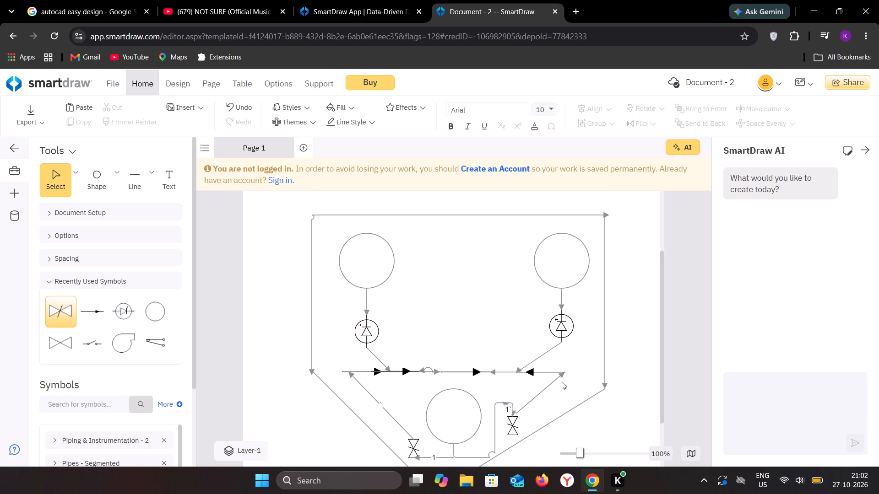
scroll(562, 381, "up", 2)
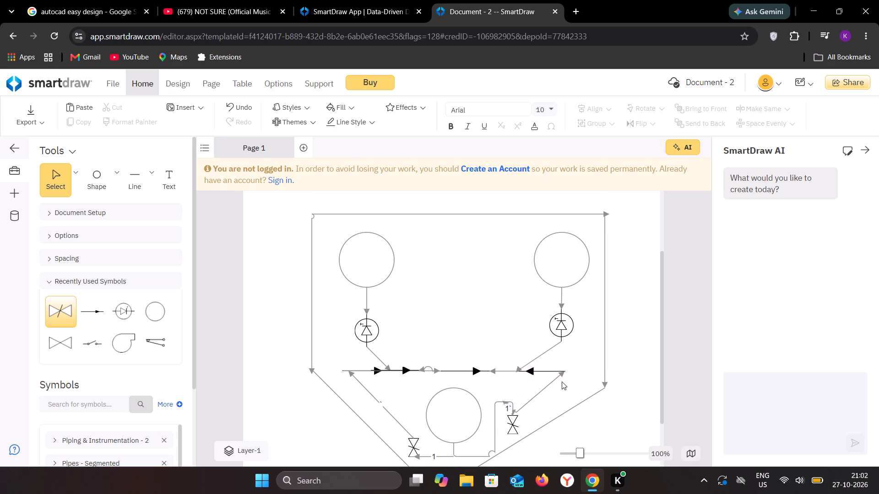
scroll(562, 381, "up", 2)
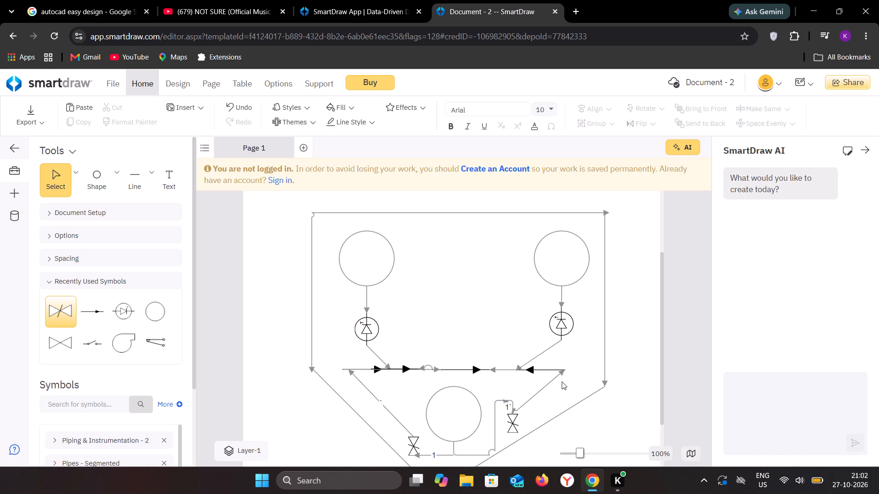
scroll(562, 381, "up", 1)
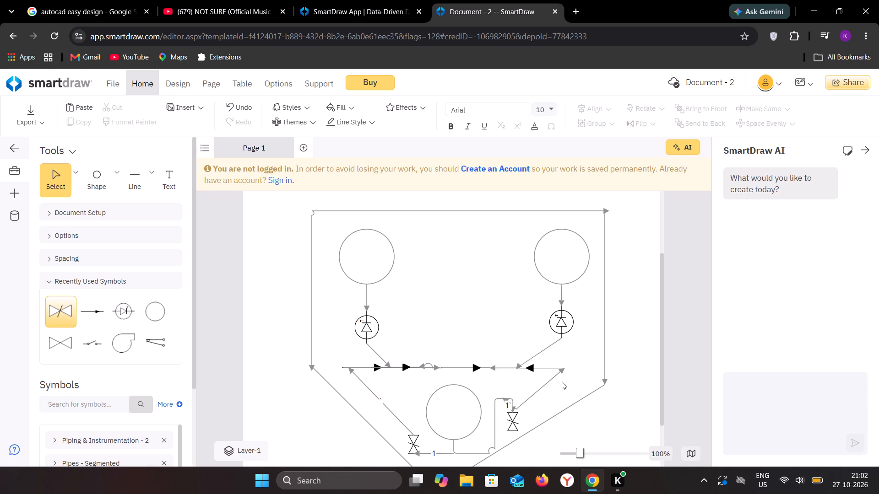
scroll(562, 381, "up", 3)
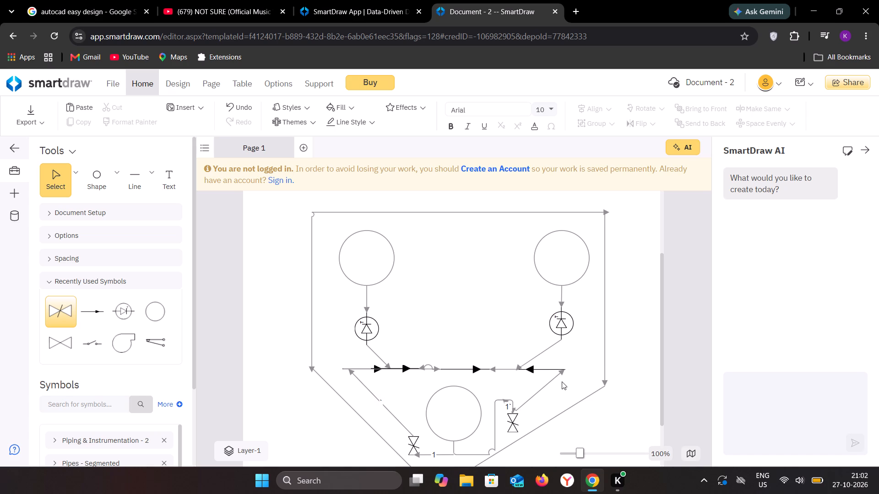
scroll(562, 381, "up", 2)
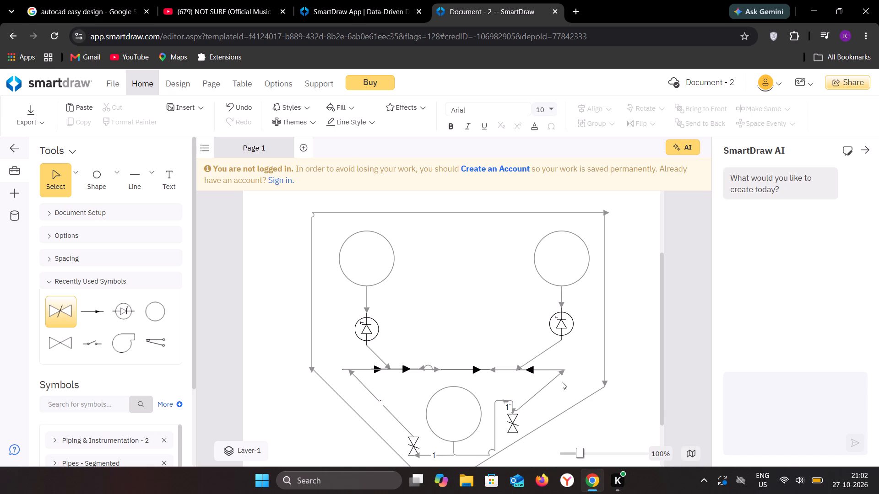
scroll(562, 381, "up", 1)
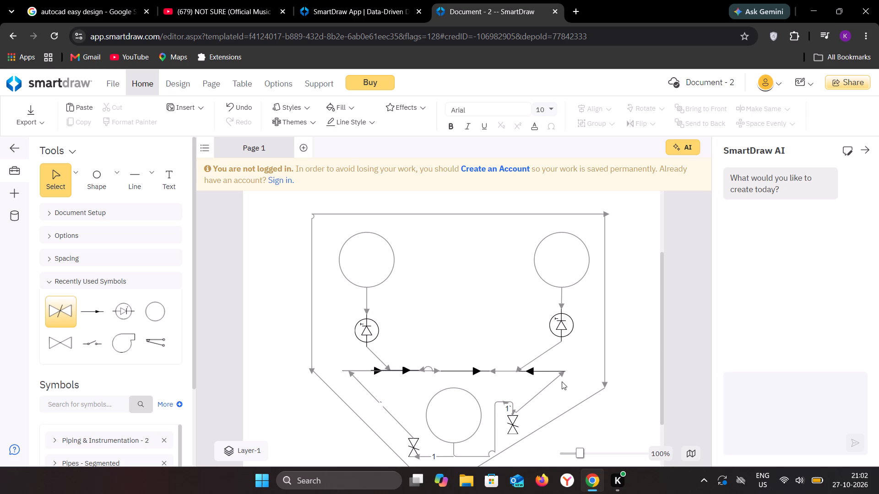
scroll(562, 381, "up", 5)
Add a 40mm text label outside the upper part of the outline's left vertical edge.
scroll(562, 381, "up", 1)
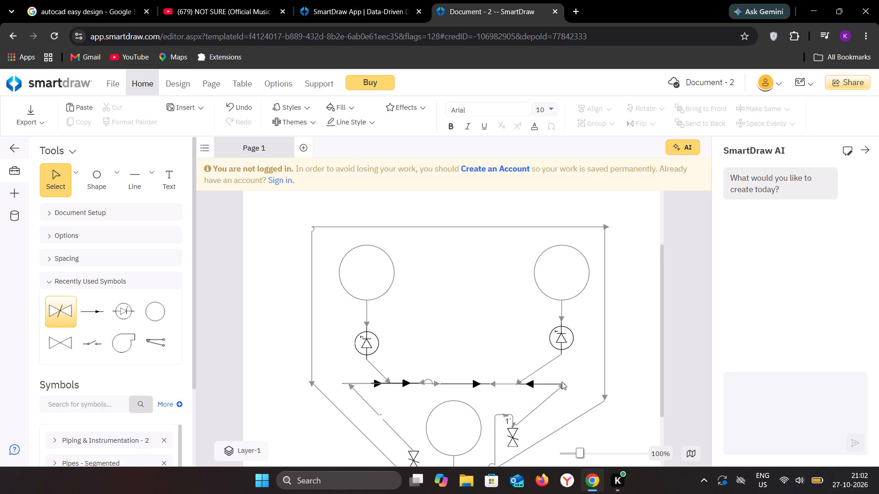
scroll(562, 381, "up", 3)
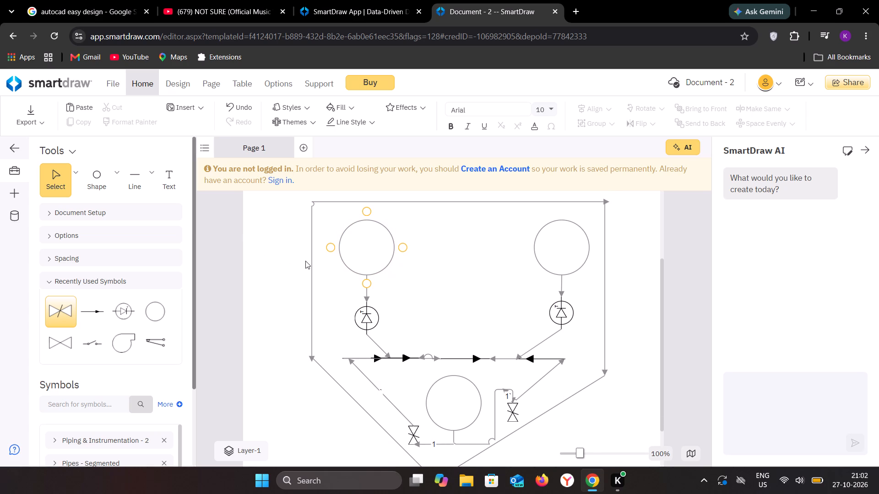
scroll(305, 261, "up", 1)
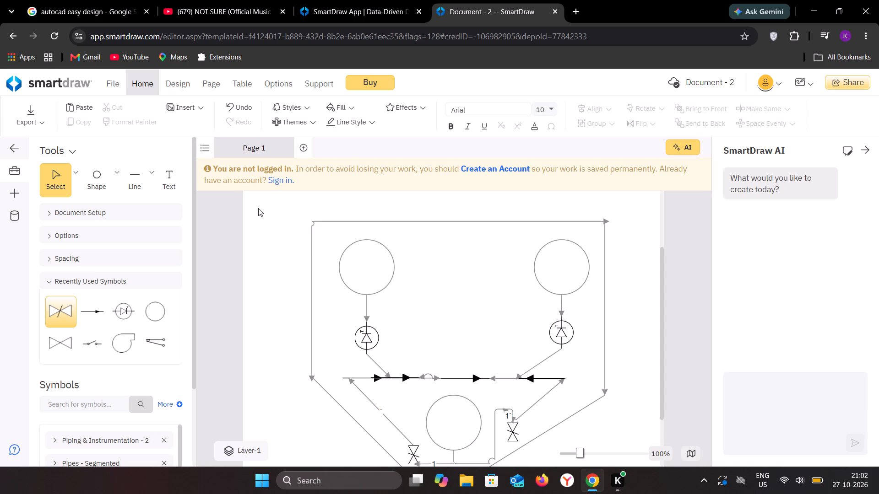
left_click(167, 176)
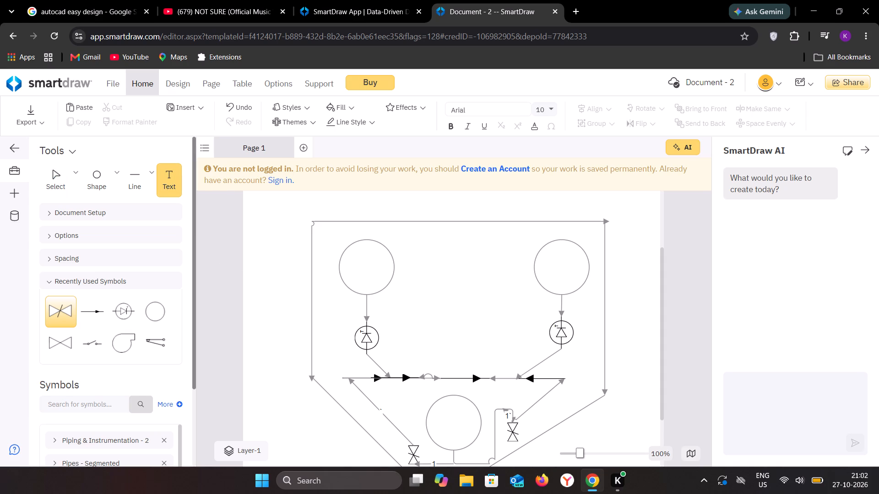
left_click(291, 265)
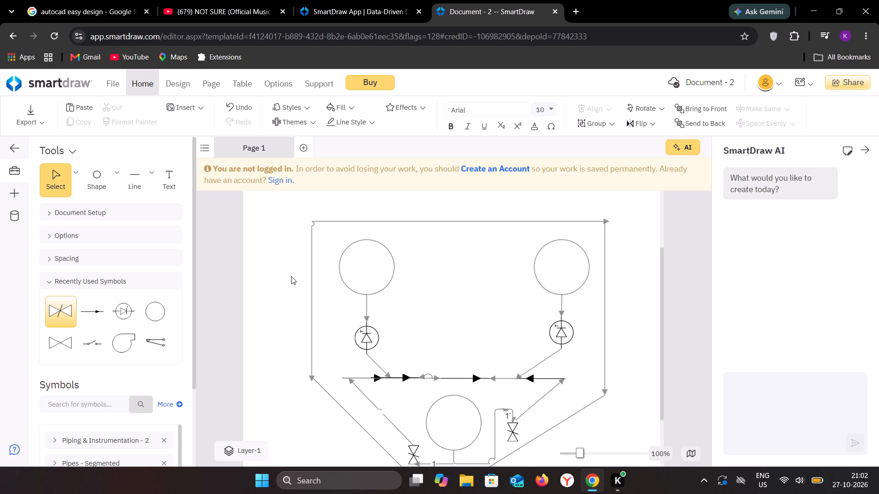
key("4")
key("0")
type("mm")
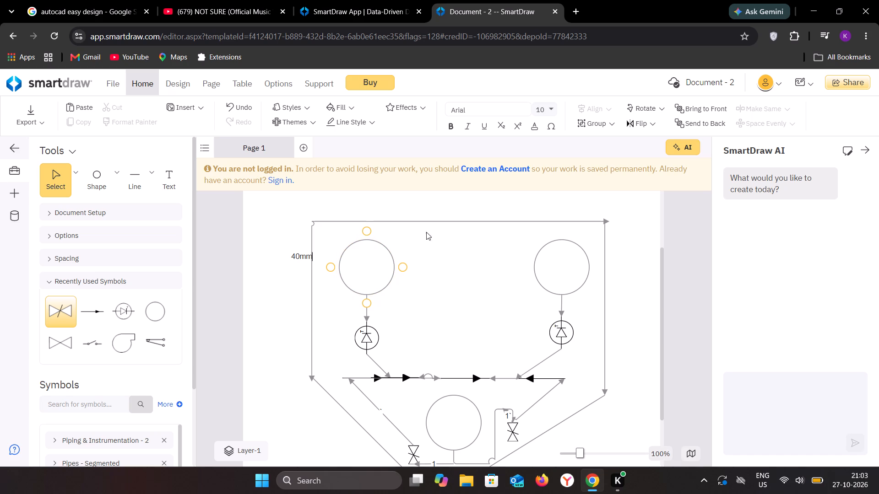
Add a 50mm text label above the outline's top edge, over the left circle.
left_click(174, 172)
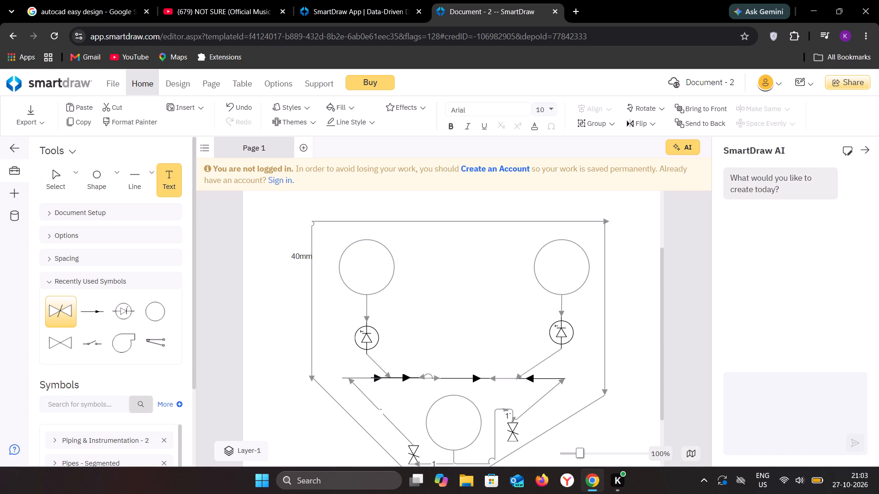
left_click(372, 216)
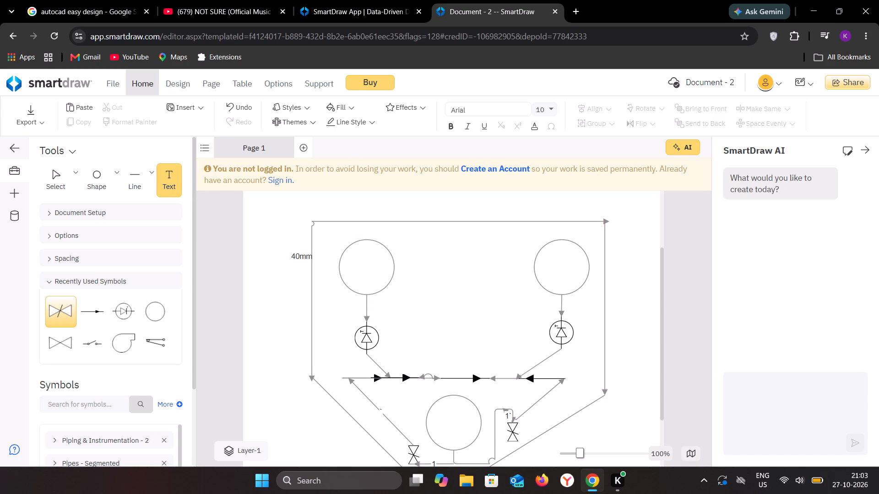
left_click(360, 215)
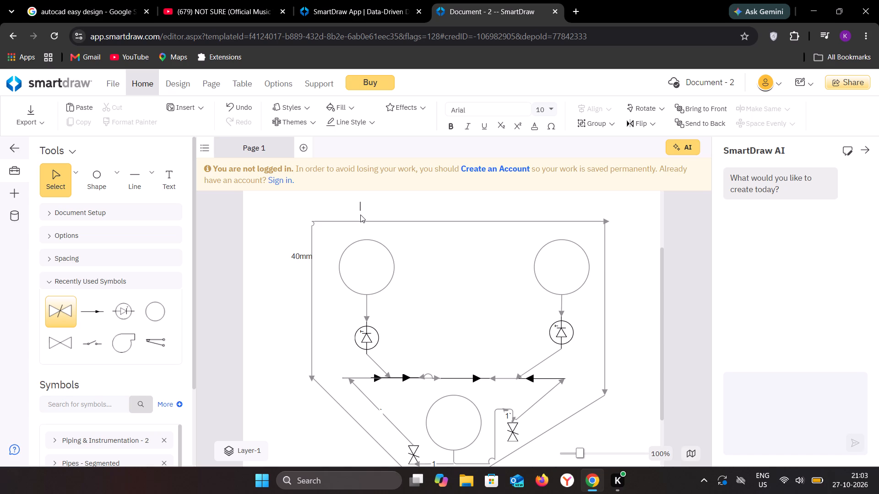
type("50mm")
Add a 40mm text label outside the upper part of the outline's right vertical edge.
left_click(612, 256)
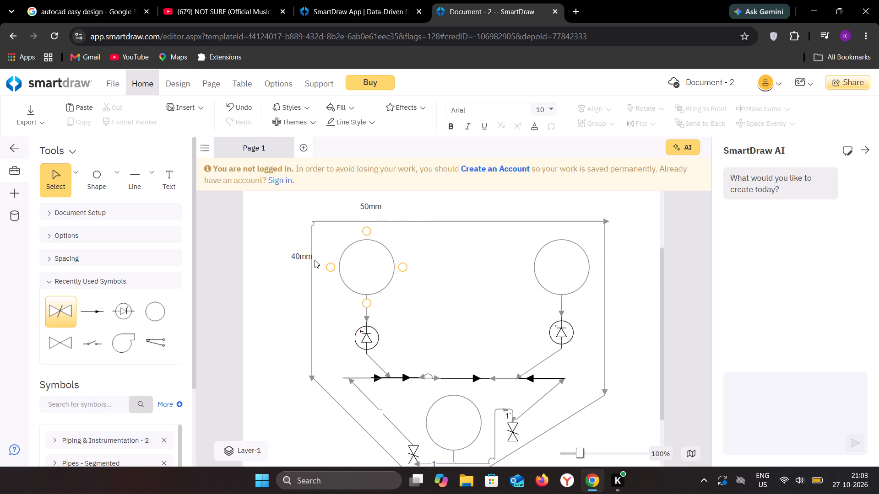
left_click_drag(168, 181, 435, 203)
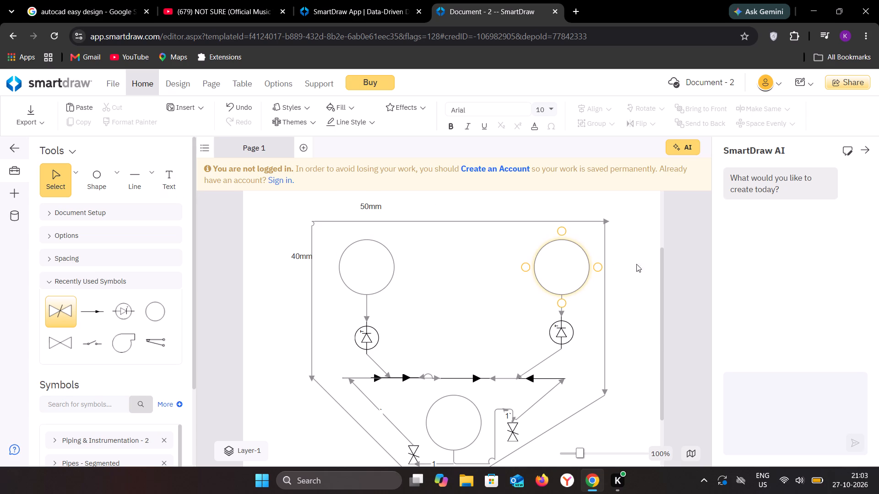
left_click(169, 193)
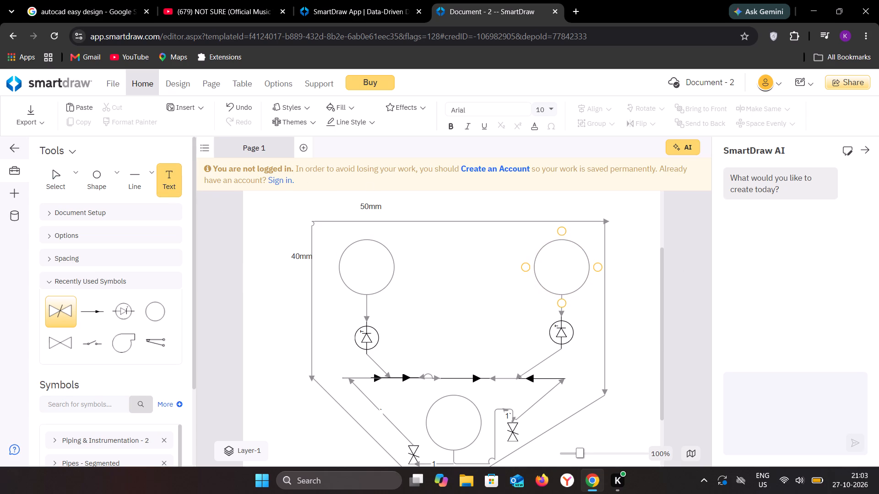
left_click(615, 263)
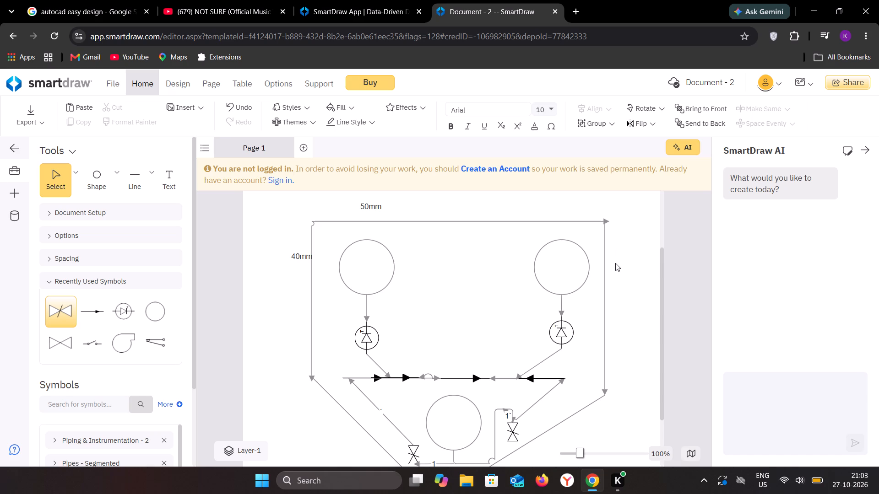
type("40mm")
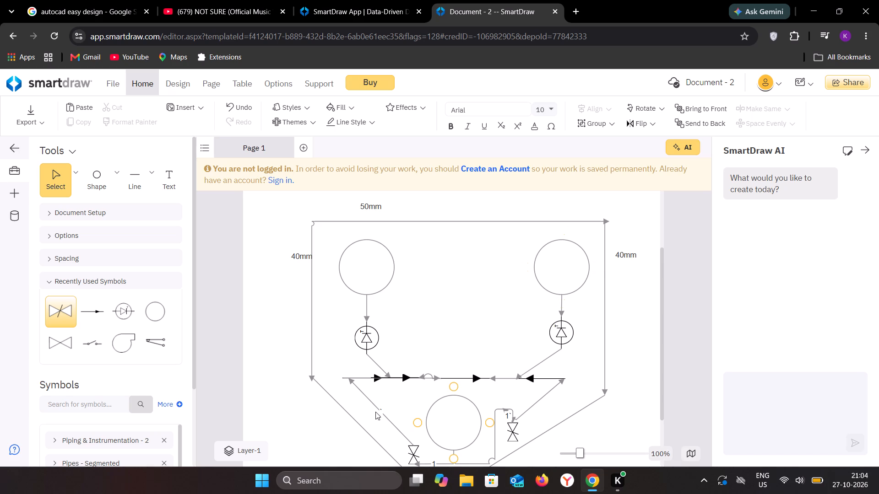
Add a 30mm text label at the upper end of the outline's lower-left slanted edge.
left_click(345, 424)
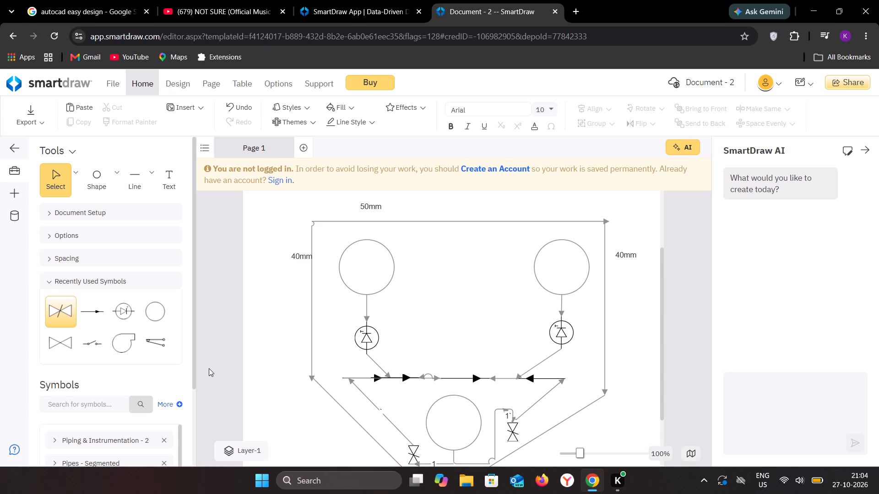
left_click(160, 173)
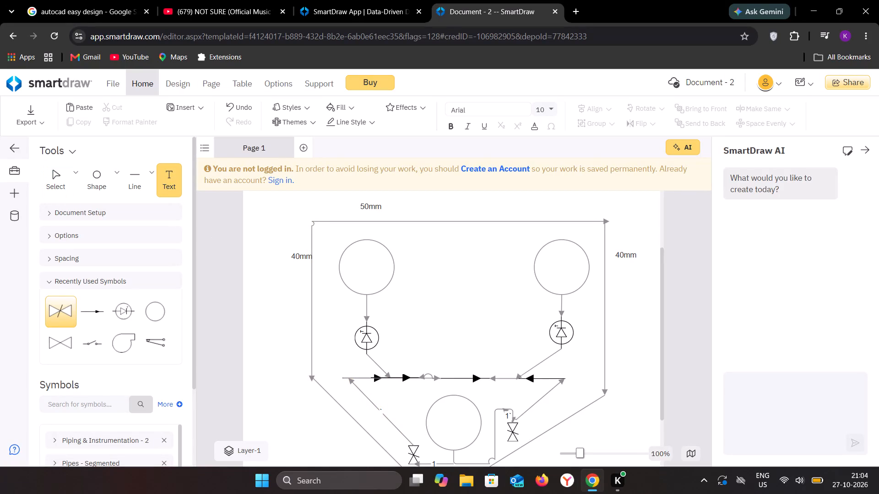
scroll(339, 419, "down", 3)
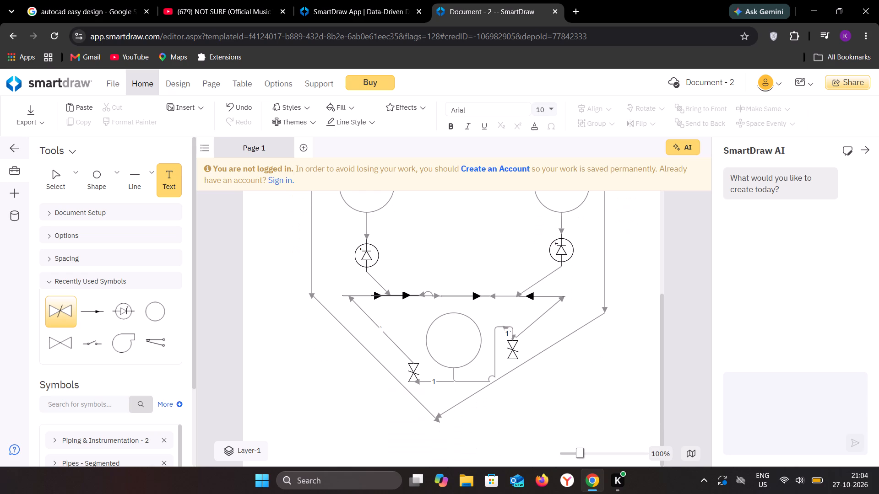
type("30m")
left_click(321, 326)
key("3")
type("0mm")
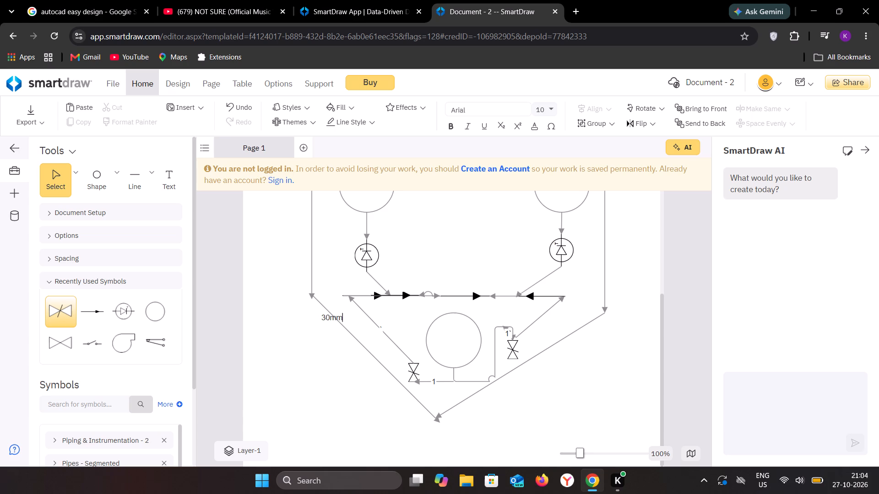
left_click_drag(326, 321, 317, 326)
left_click_drag(330, 317, 322, 328)
double_click(322, 328)
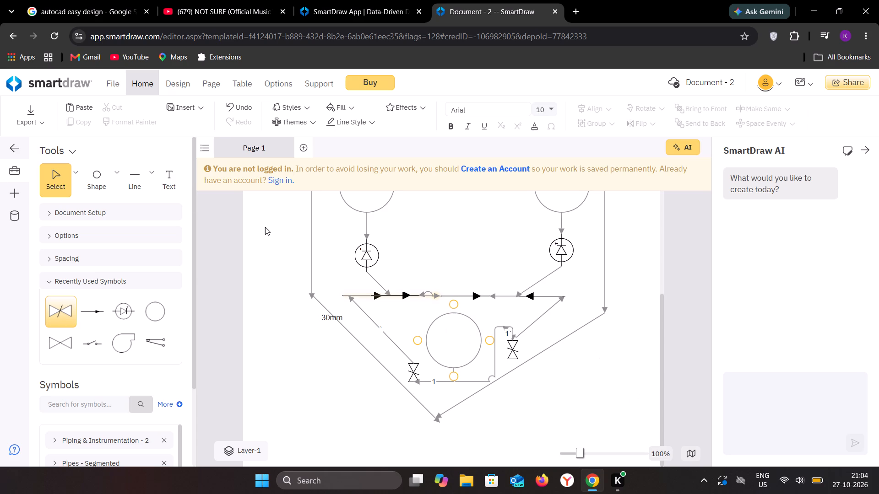
Add a 30mm text label outside the outline's lower-right slanted edge.
left_click(166, 183)
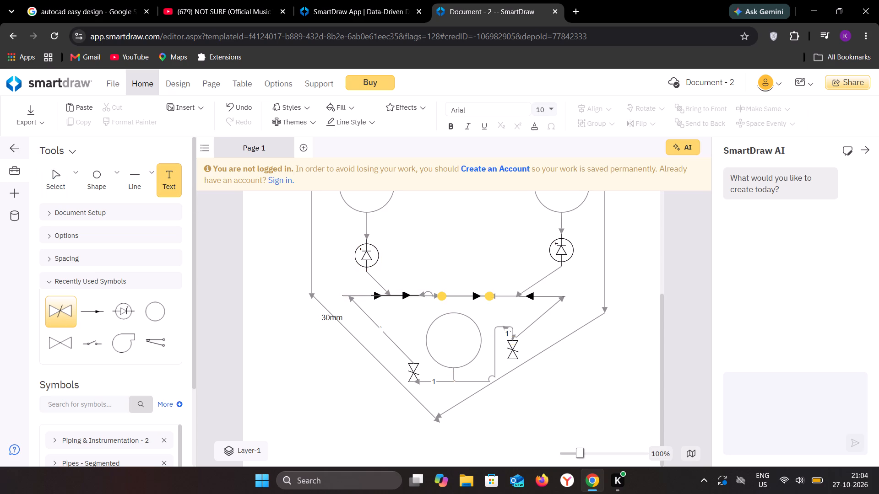
left_click(555, 358)
type("30mm")
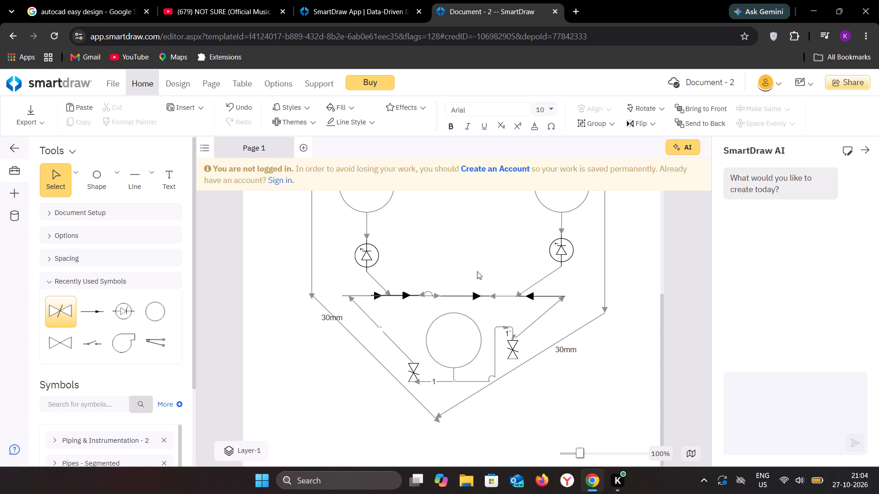
Fill both upper circles with the mid-tone golden yellow standard colour.
scroll(470, 261, "up", 2)
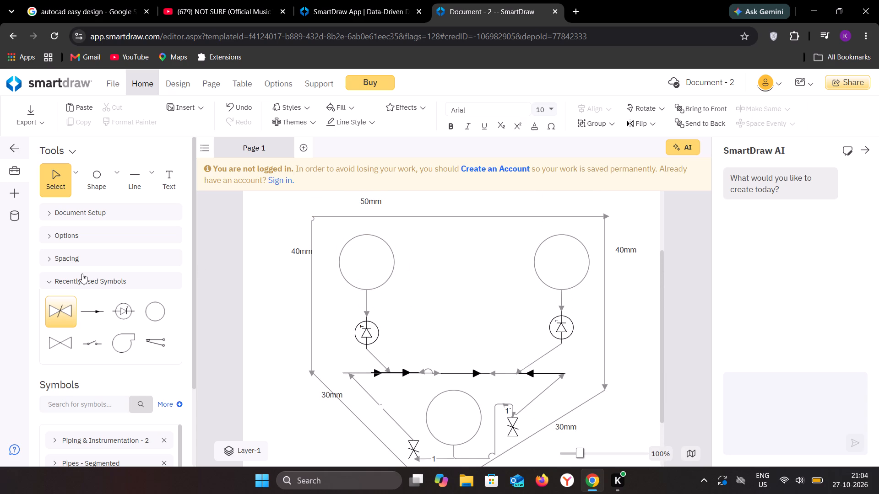
left_click(367, 263)
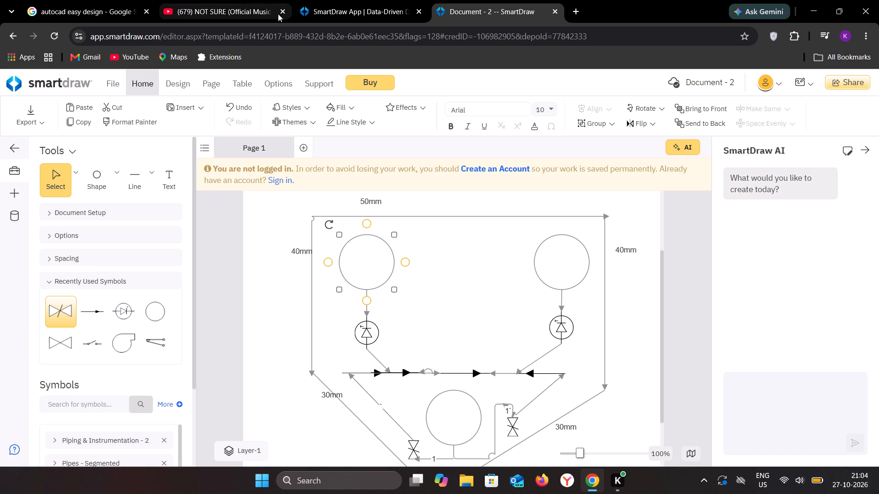
left_click(347, 107)
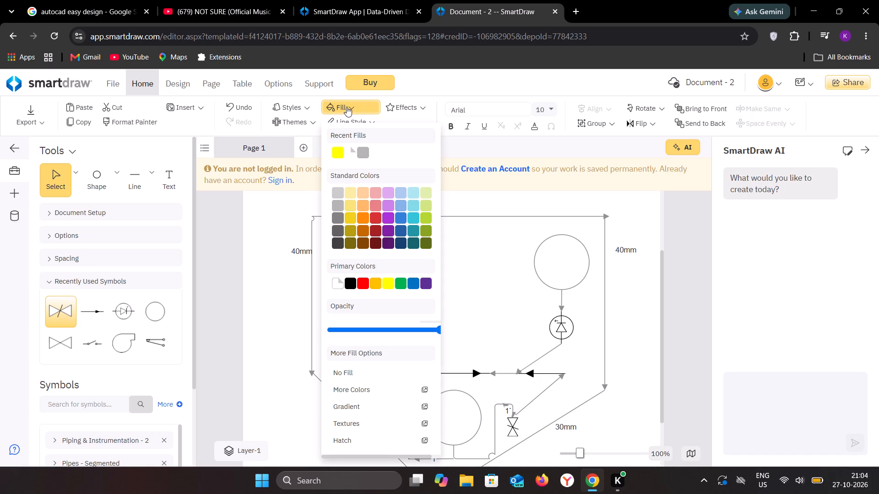
left_click(349, 220)
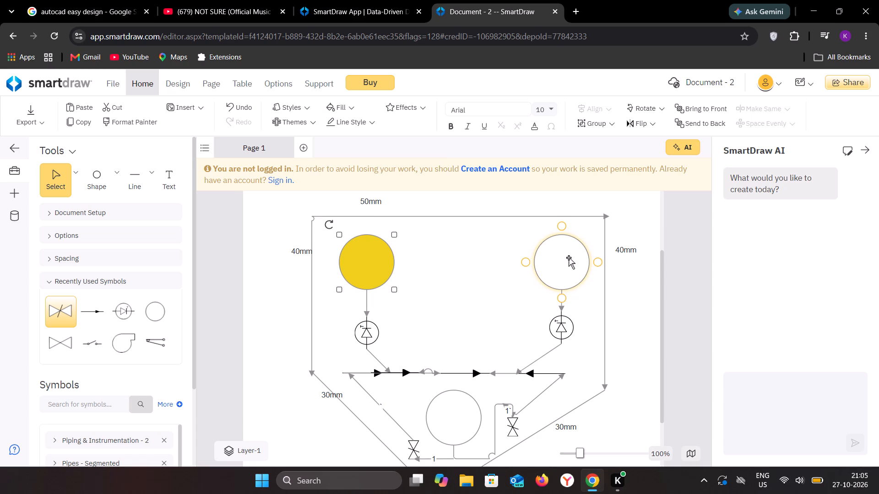
left_click(562, 264)
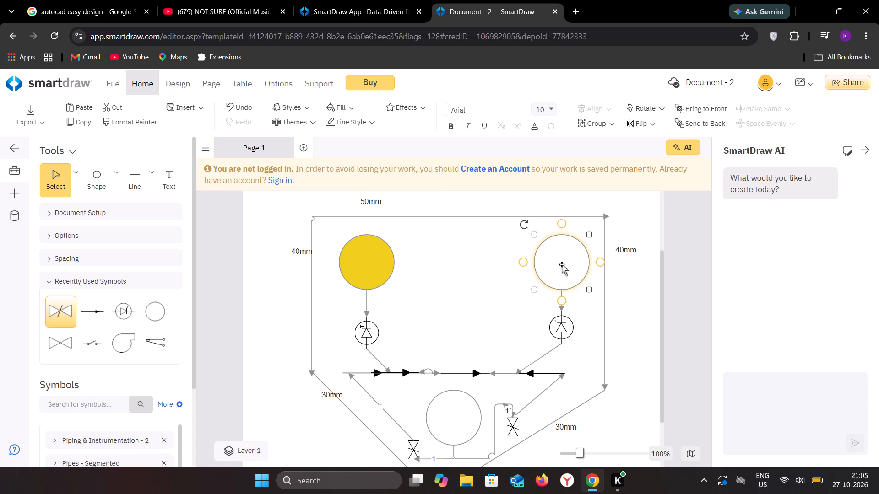
left_click(347, 104)
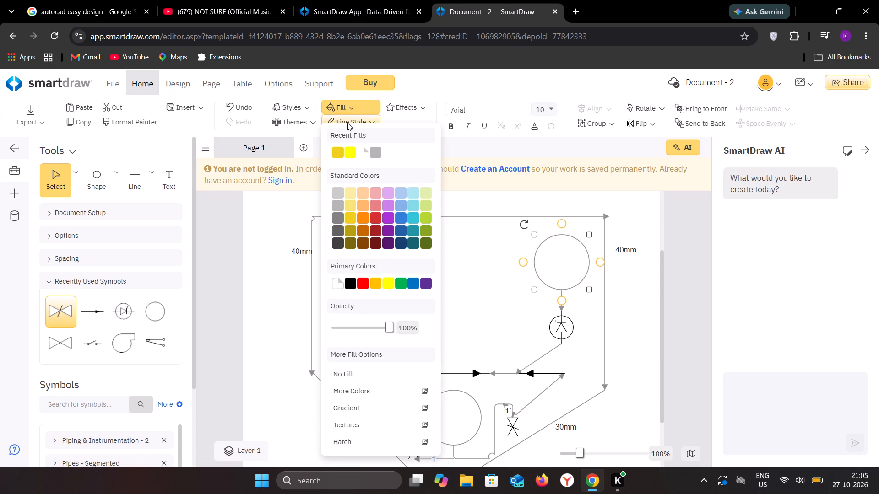
left_click(352, 218)
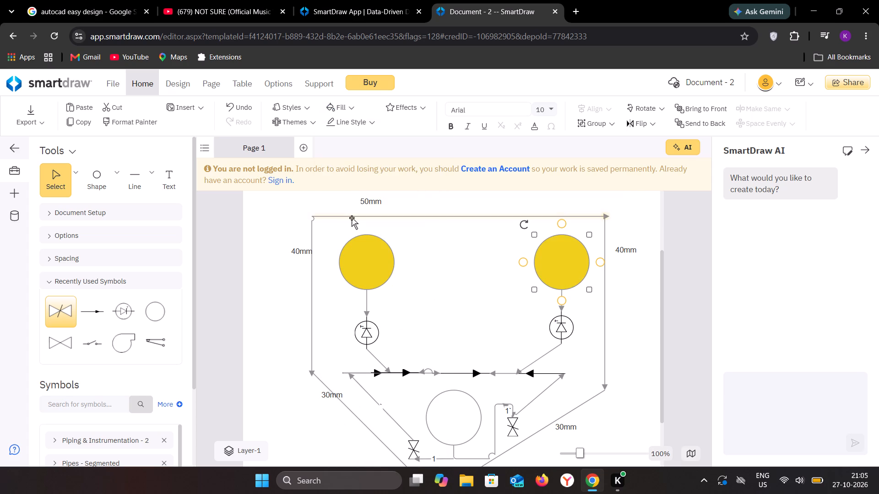
Fill the lower middle circle with the same mid-tone golden yellow standard colour as the two upper circles.
scroll(445, 283, "down", 2)
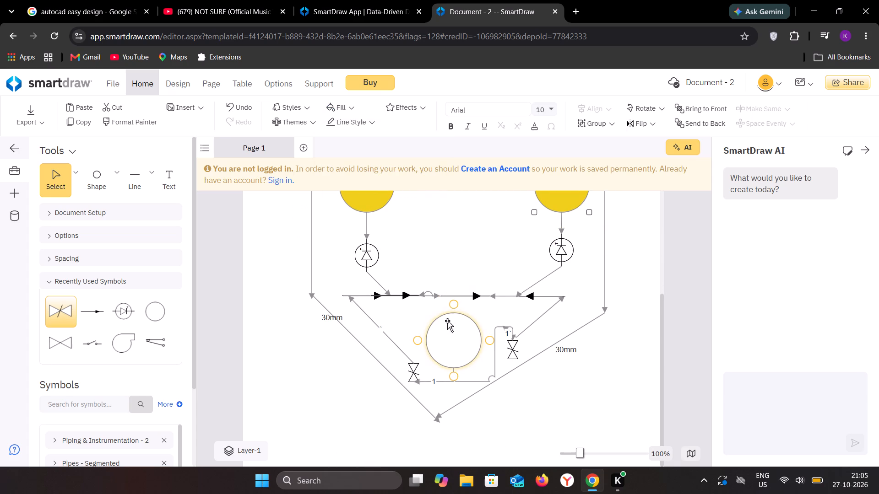
left_click(447, 329)
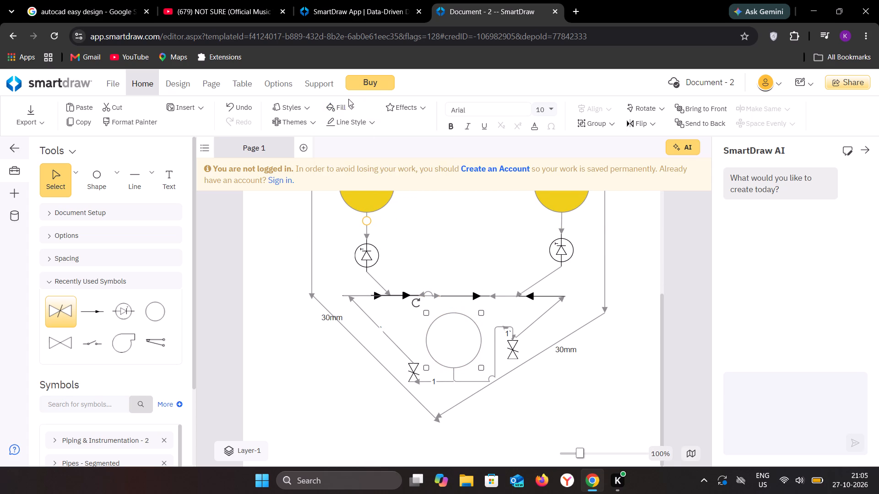
left_click(347, 104)
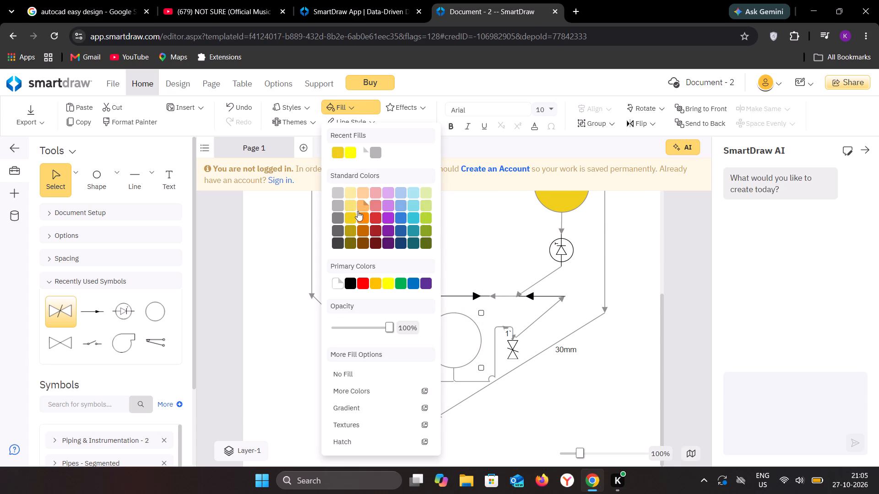
left_click(354, 215)
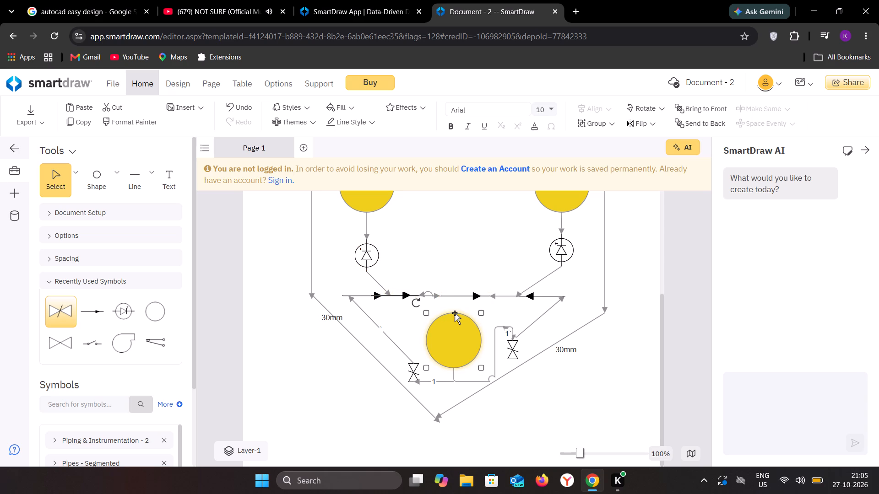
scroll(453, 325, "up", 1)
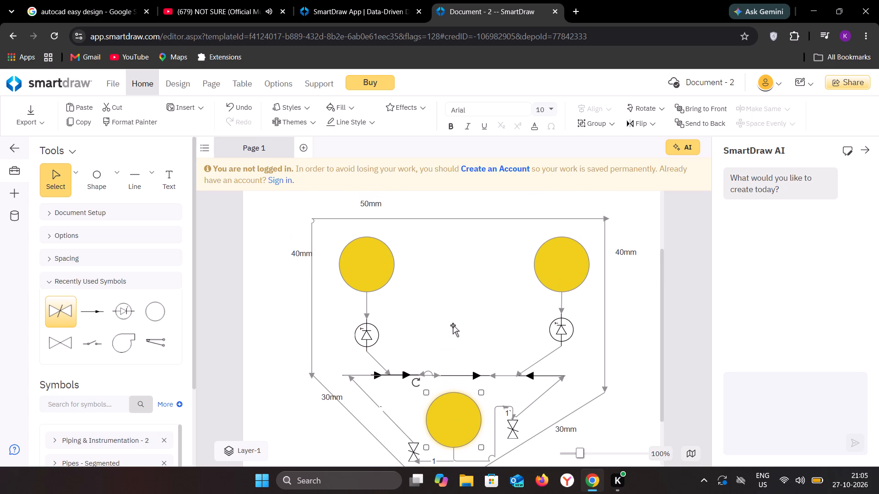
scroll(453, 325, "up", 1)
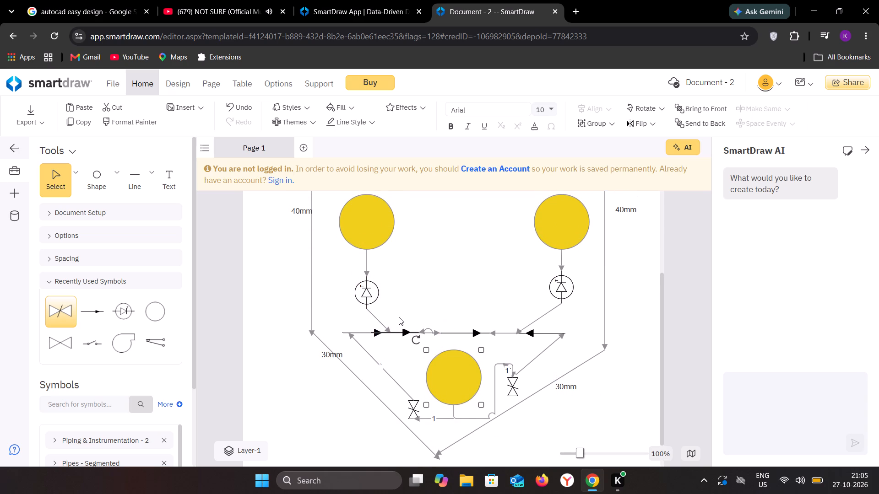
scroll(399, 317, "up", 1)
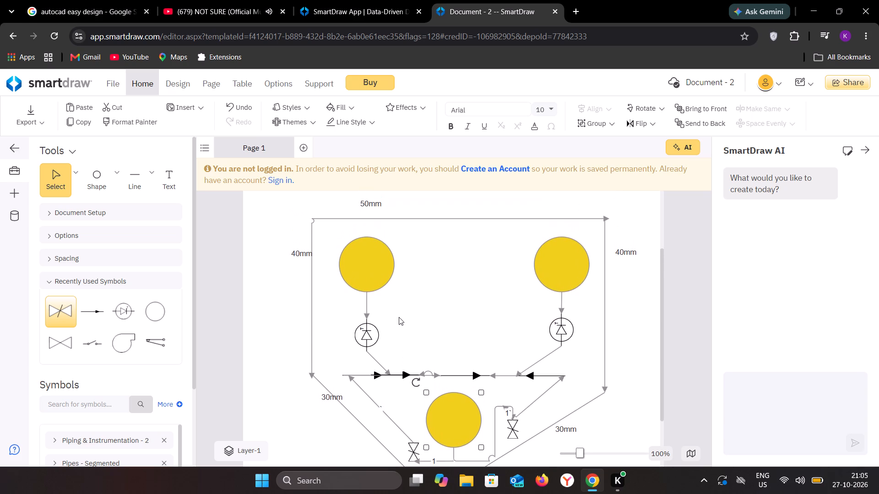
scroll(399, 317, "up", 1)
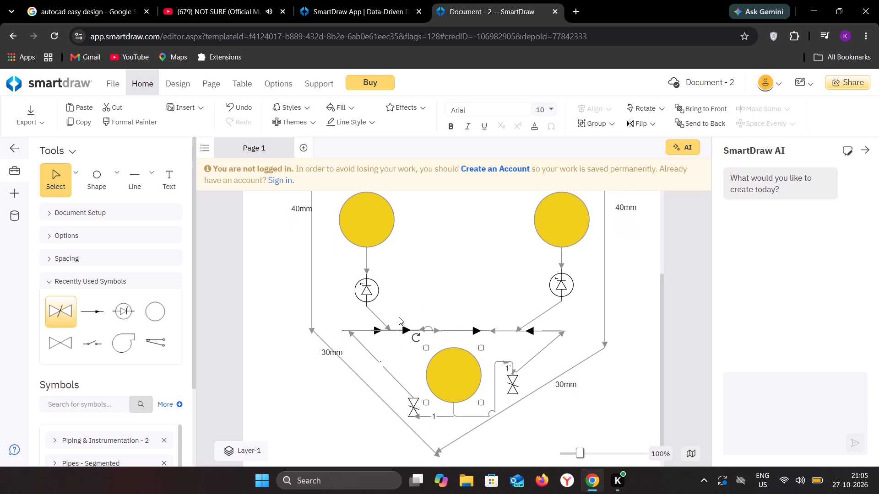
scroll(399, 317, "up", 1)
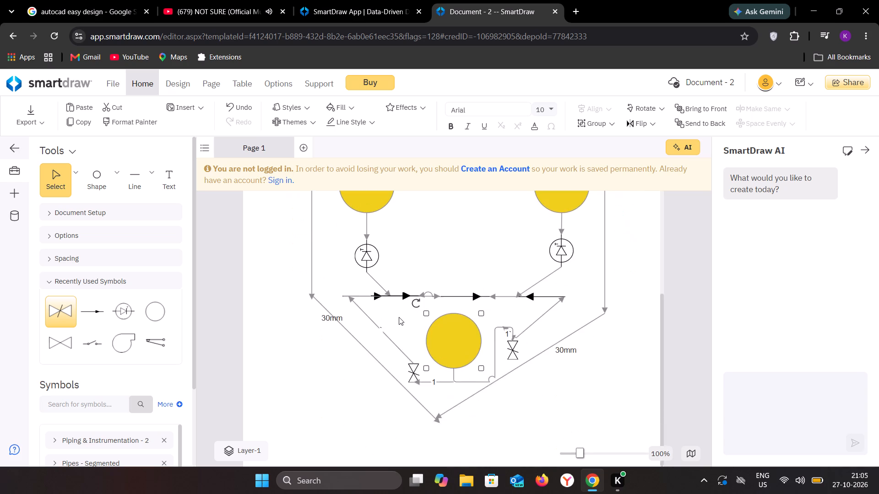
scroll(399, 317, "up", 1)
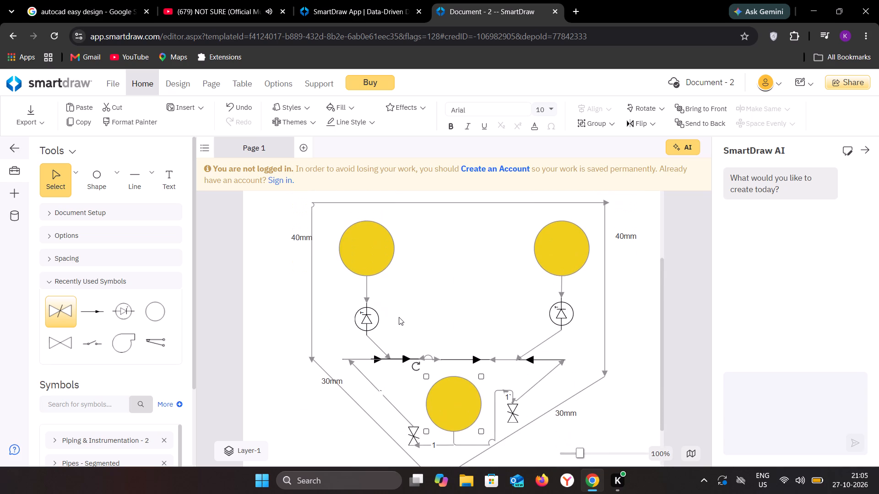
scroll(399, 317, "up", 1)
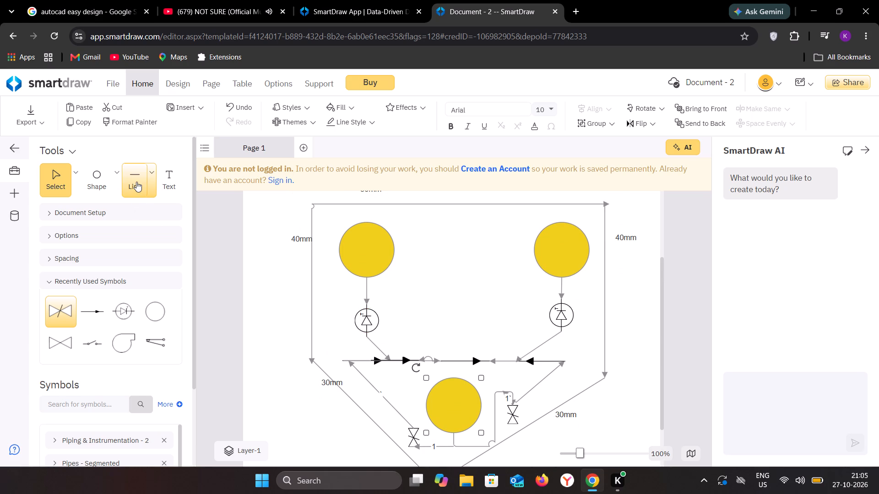
Draw a vertical arrow line from the top point to the bottom point inside each of the two upper circles.
left_click(136, 182)
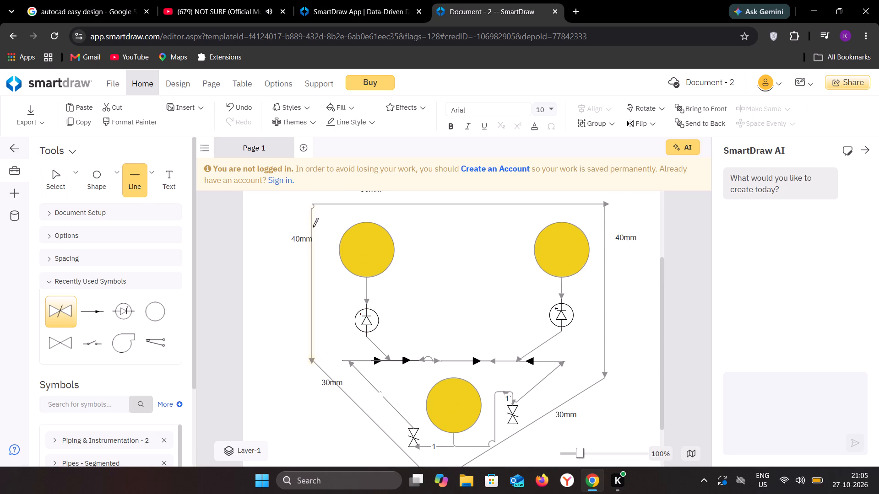
scroll(313, 227, "up", 1)
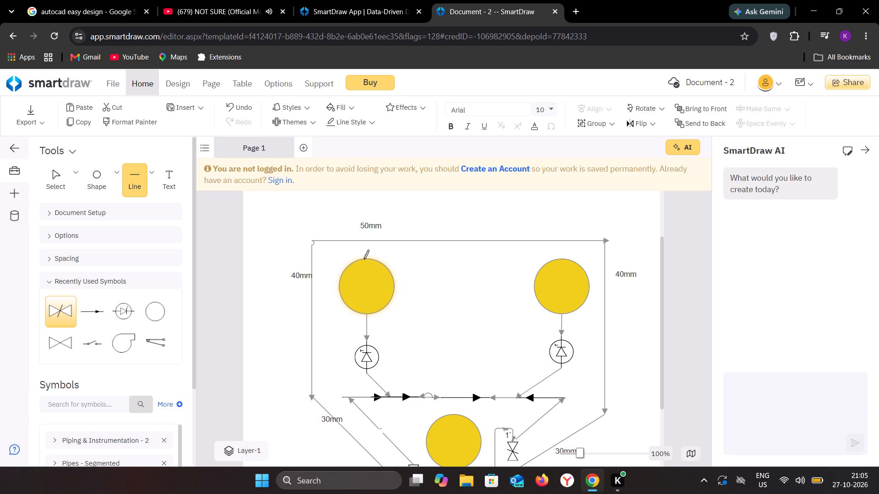
left_click(364, 259)
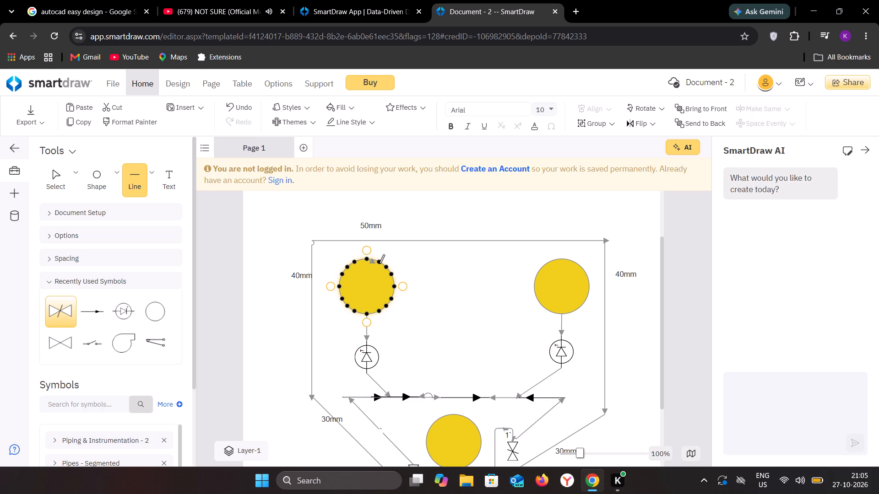
left_click(365, 315)
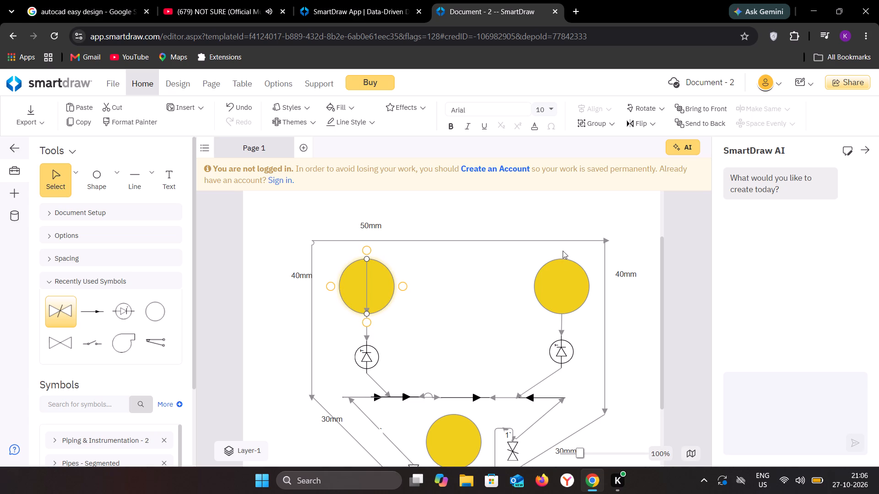
left_click(138, 172)
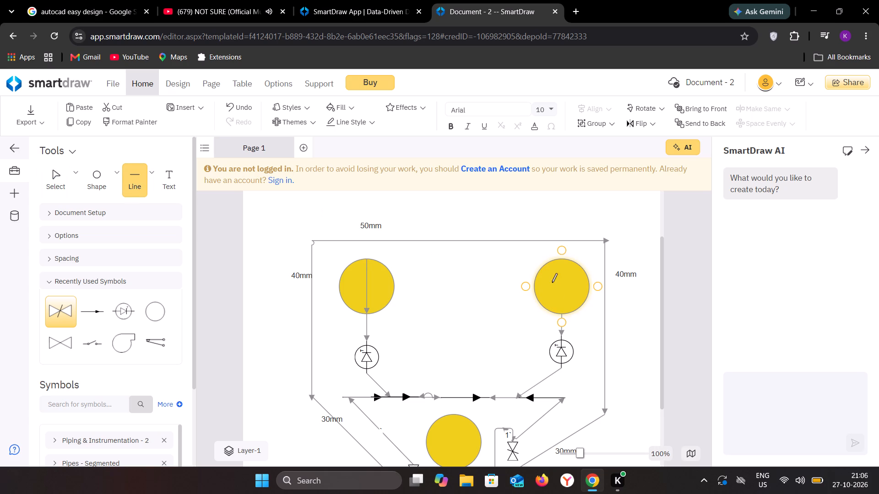
left_click(559, 259)
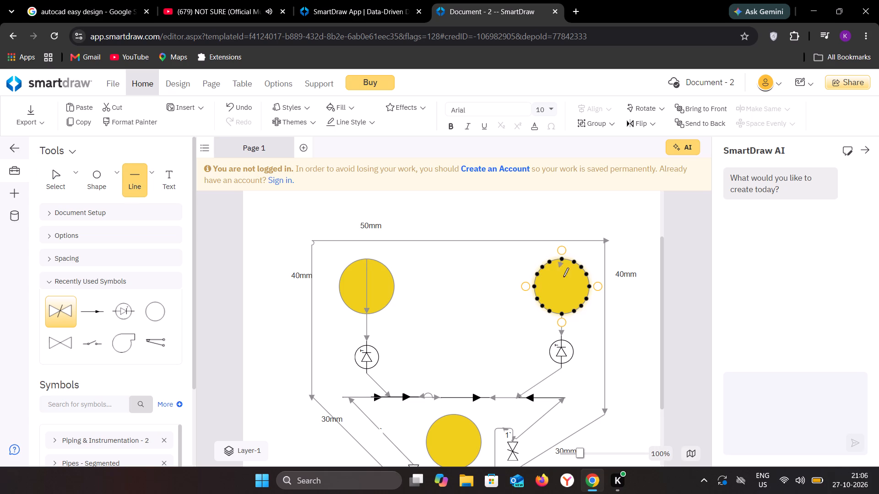
left_click(562, 312)
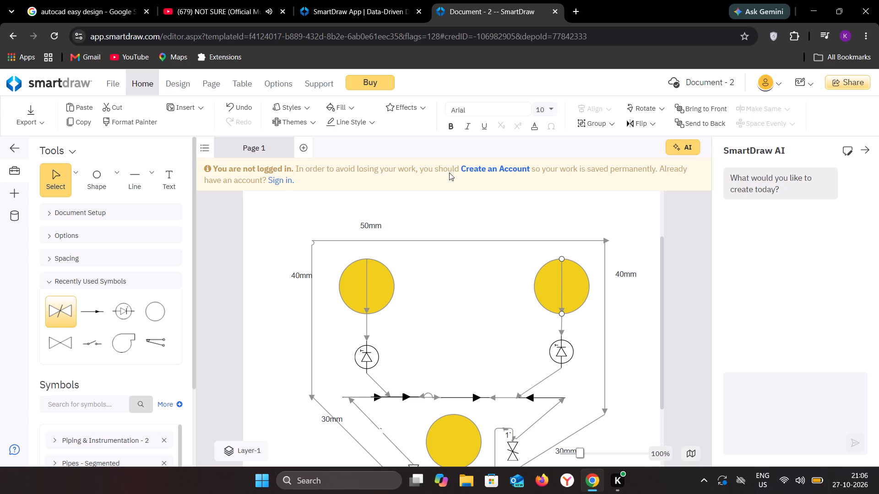
Draw a horizontal arrow line from the left edge to the right edge across each of the two upper circles.
left_click(134, 182)
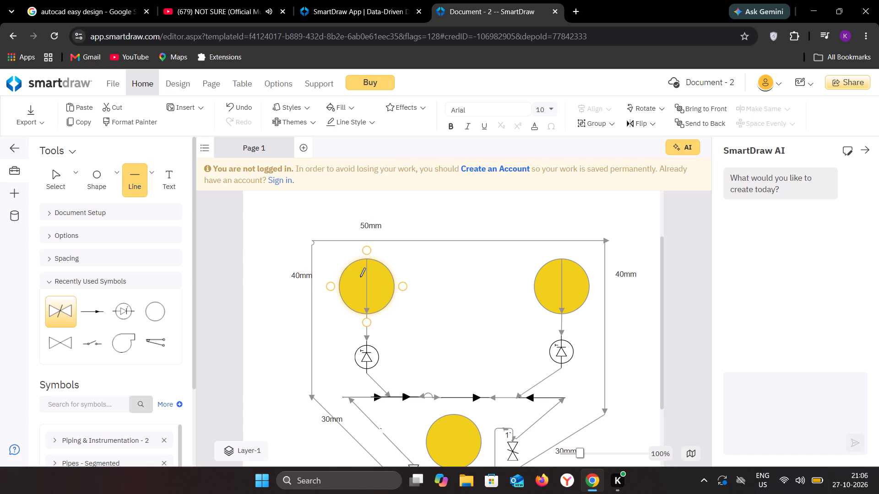
left_click(338, 285)
left_click(393, 284)
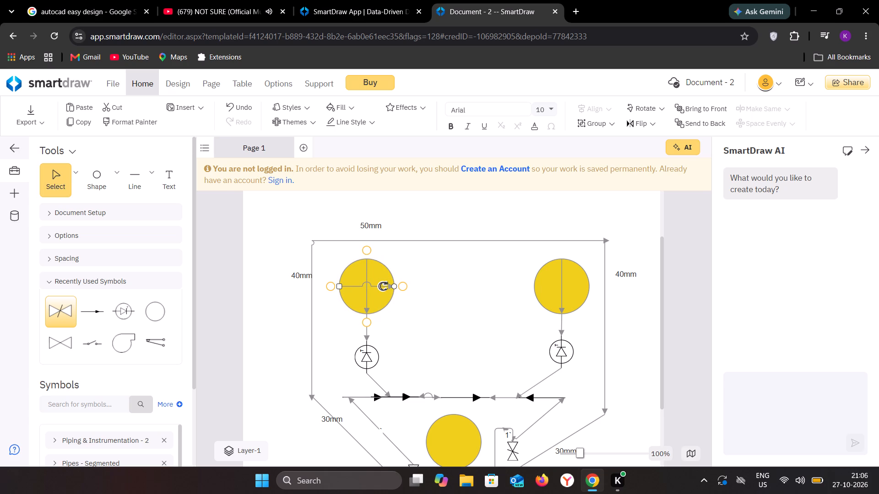
left_click(384, 286)
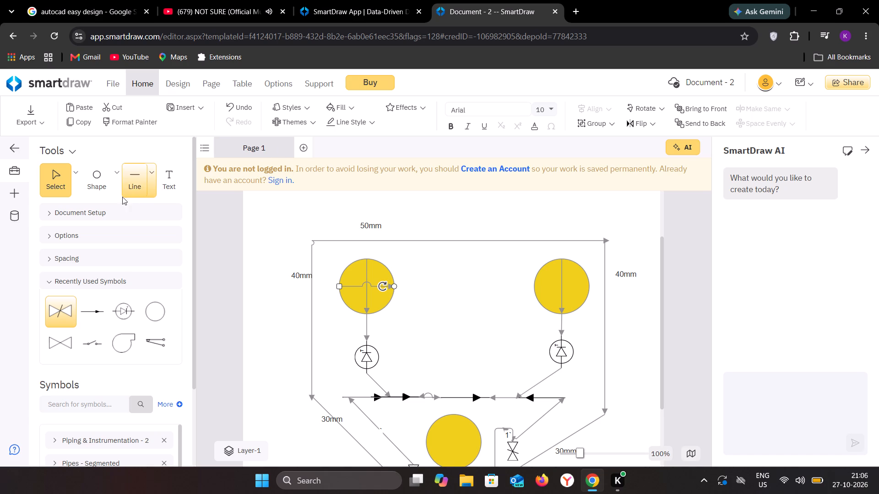
left_click(129, 187)
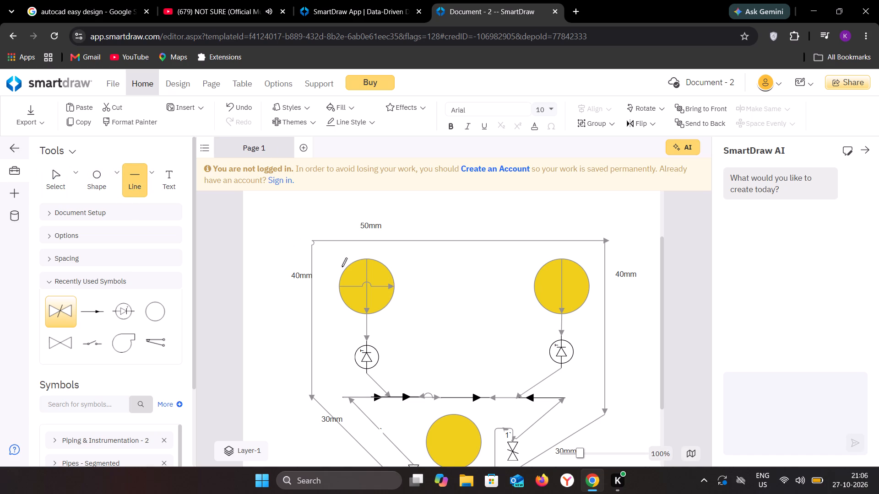
left_click(534, 286)
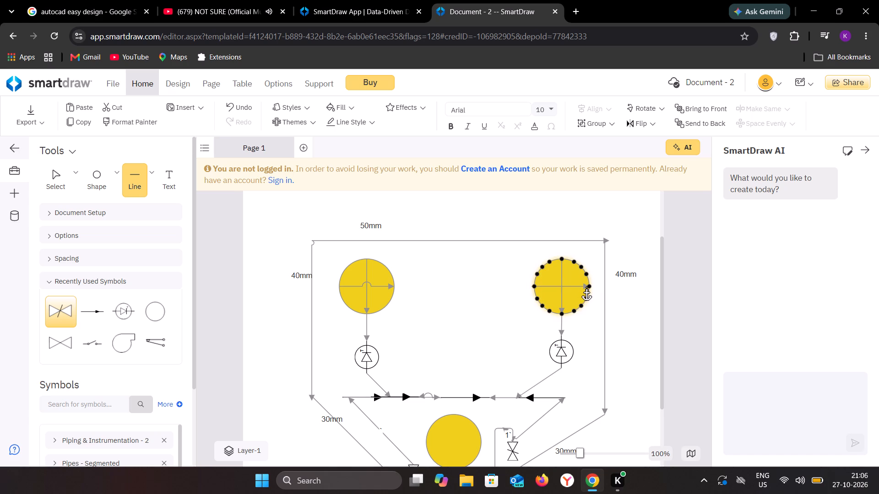
left_click(589, 284)
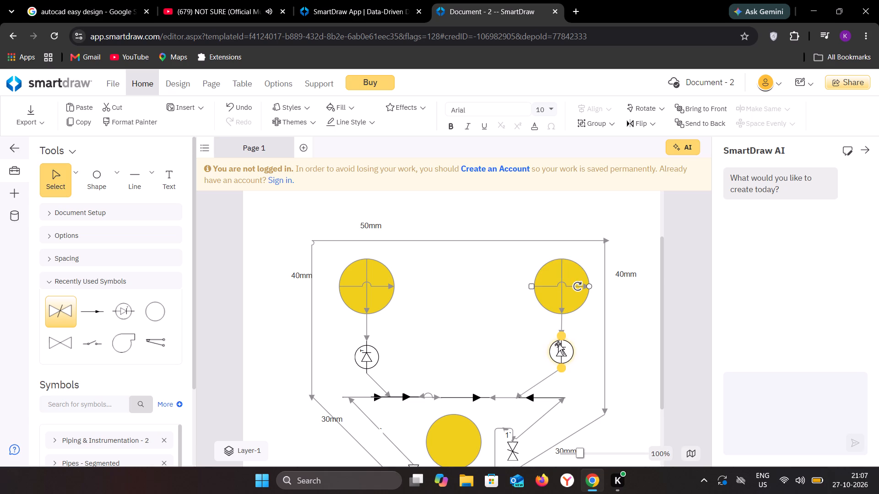
Draw crossing centre lines in the lower circle, one from top to bottom and one from left to right.
scroll(558, 344, "down", 1)
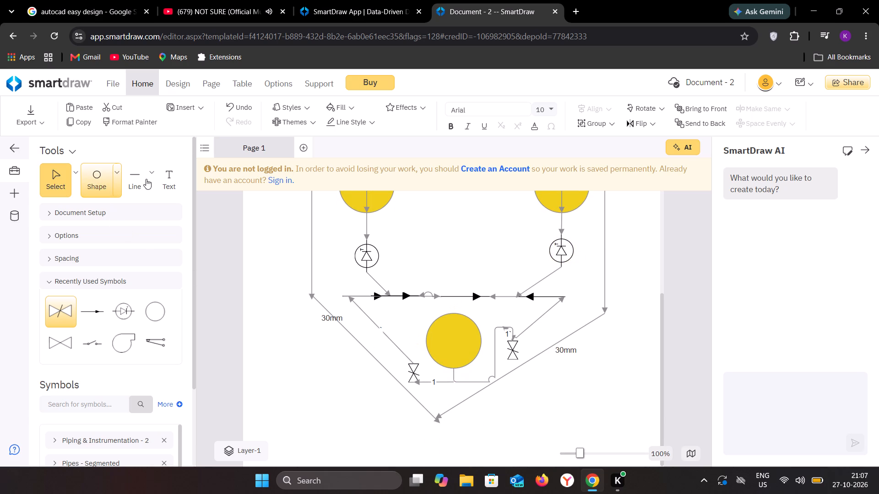
left_click(136, 176)
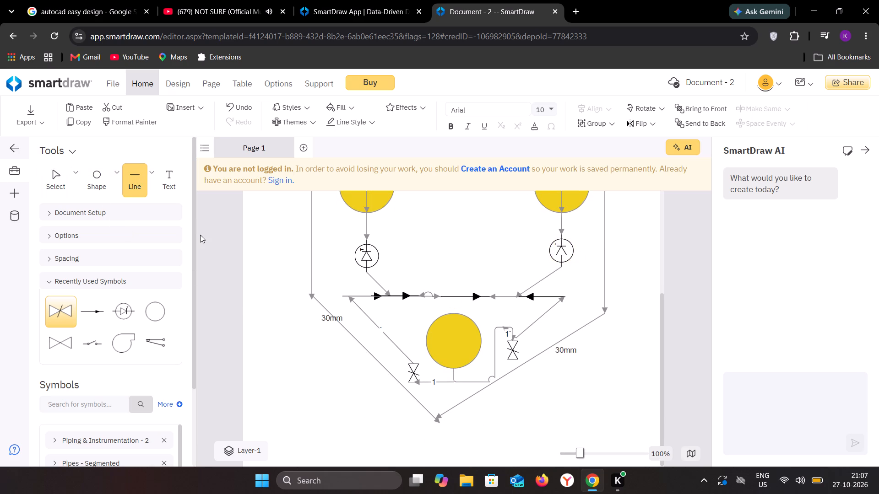
left_click(453, 313)
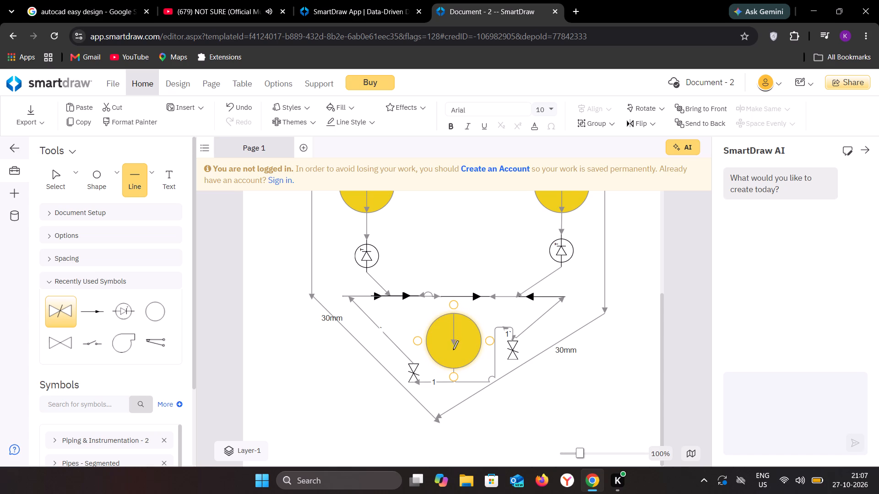
left_click(452, 367)
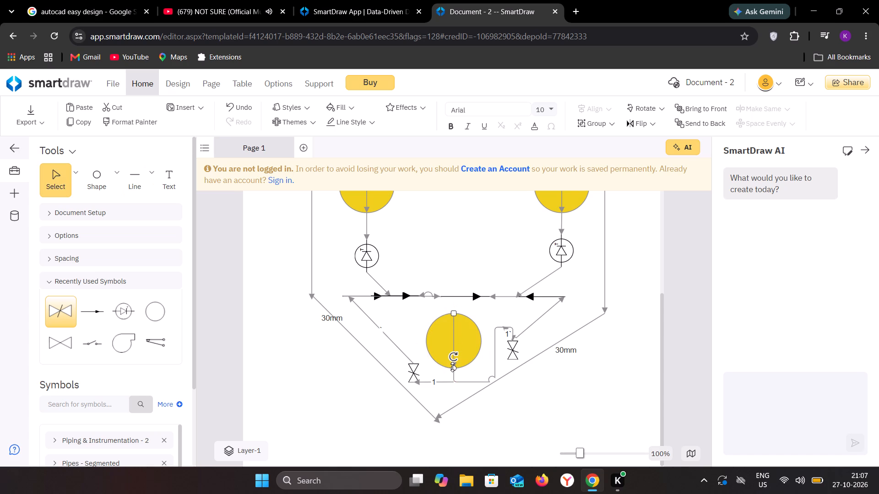
left_click(131, 184)
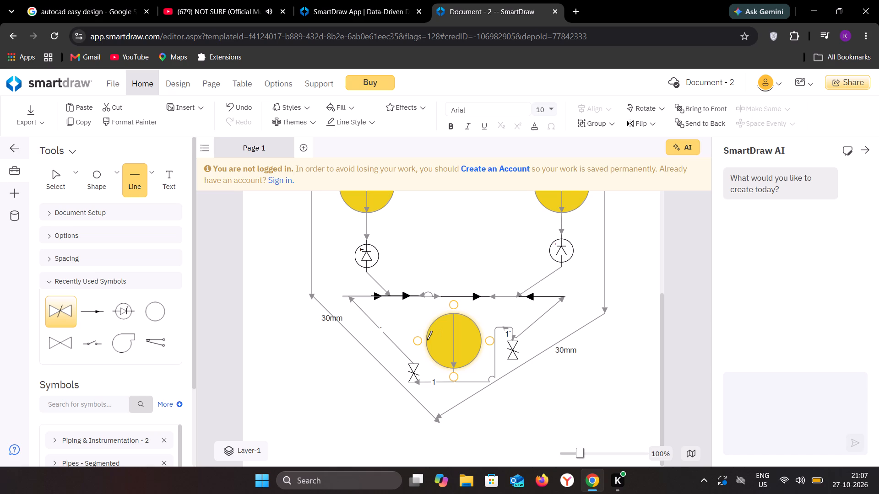
left_click(426, 341)
left_click(479, 339)
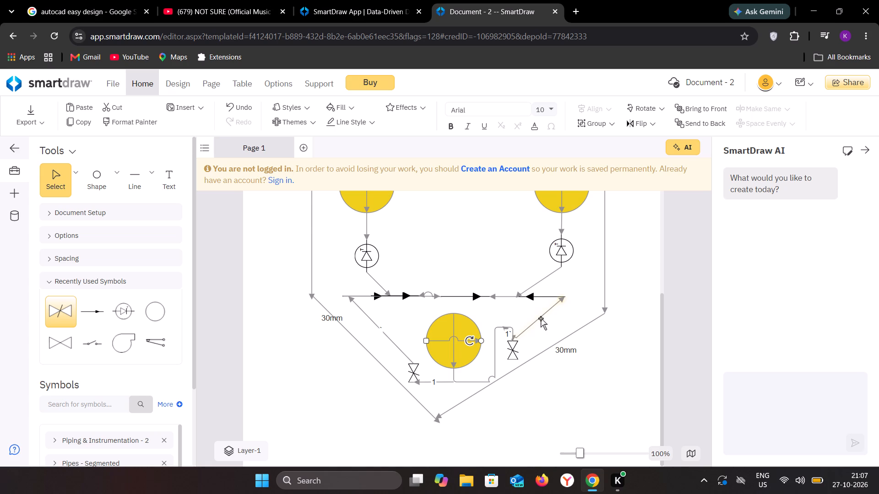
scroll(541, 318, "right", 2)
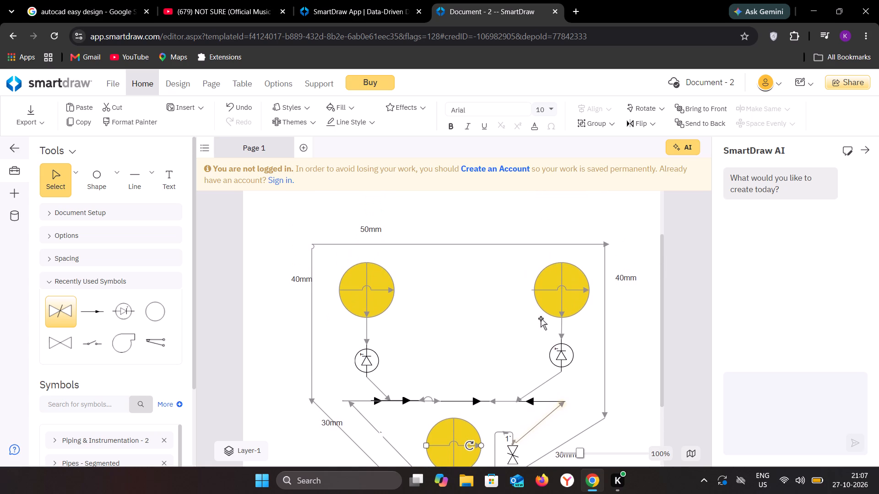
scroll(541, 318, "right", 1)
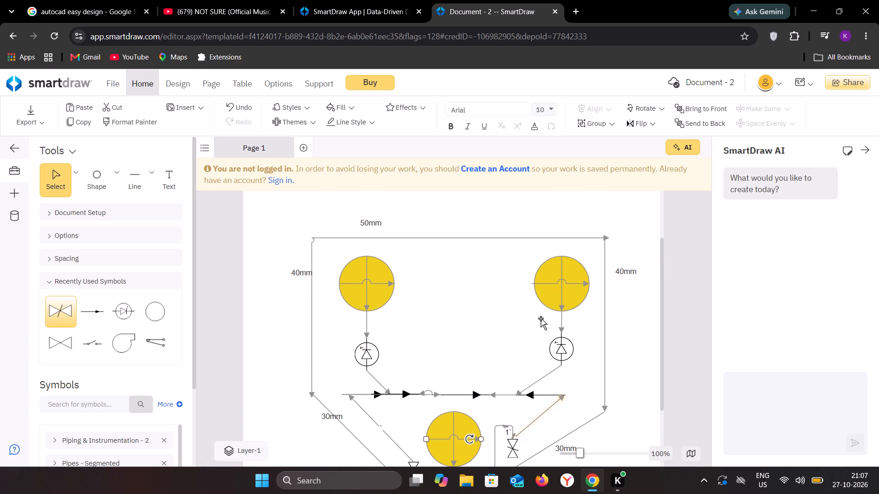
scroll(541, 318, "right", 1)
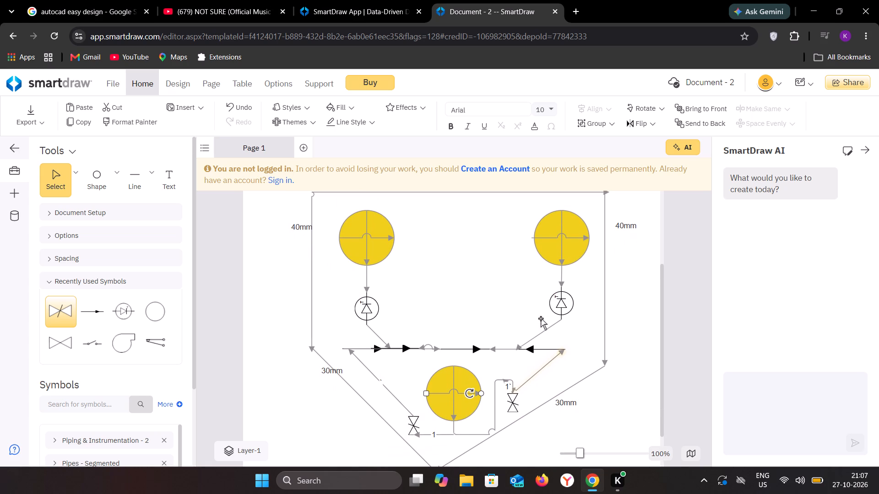
Add a new blank page to the document after the finished plate diagram.
scroll(541, 318, "right", 3)
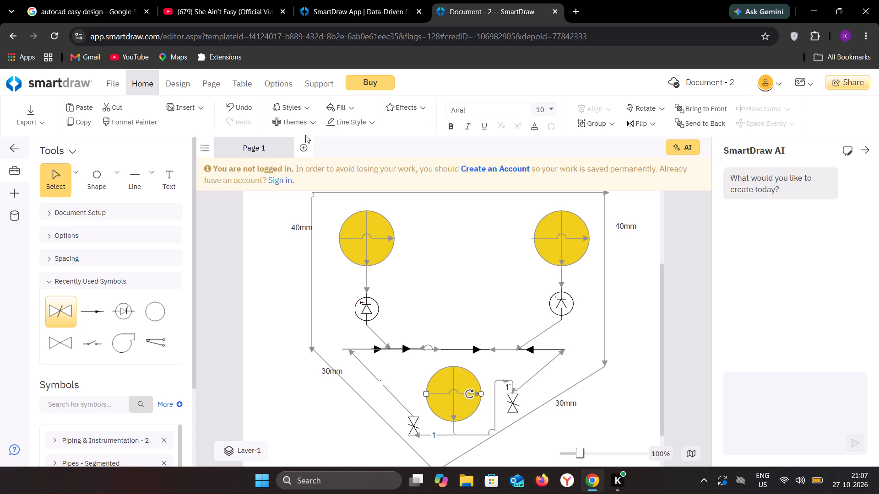
left_click(300, 146)
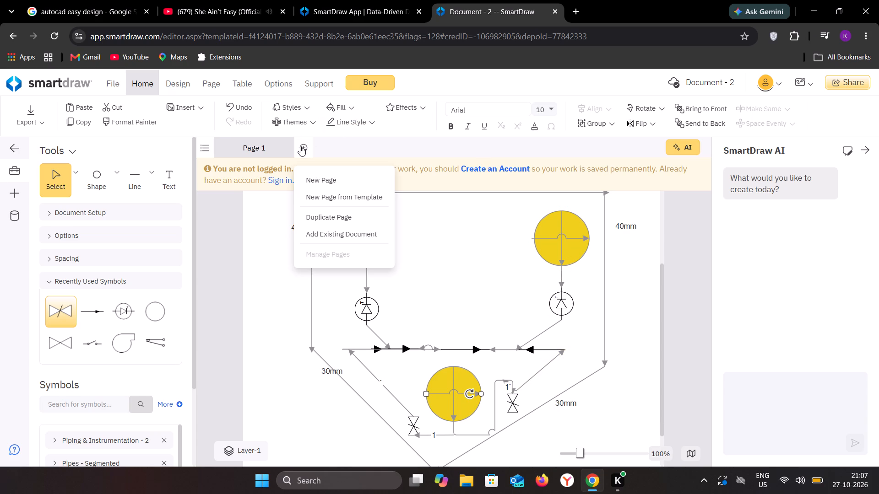
left_click(318, 180)
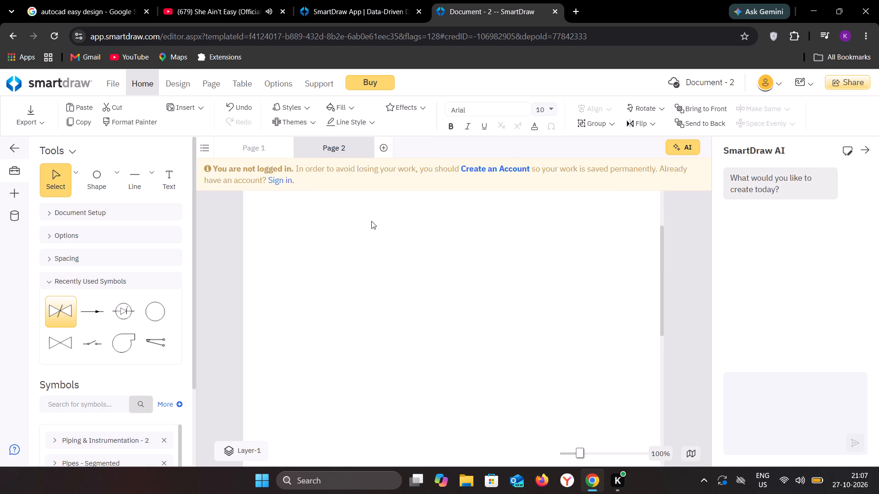
Draw a horizontal arrow line pointing right near the top of Page 2 as the top edge of a rectangle.
scroll(371, 221, "down", 1)
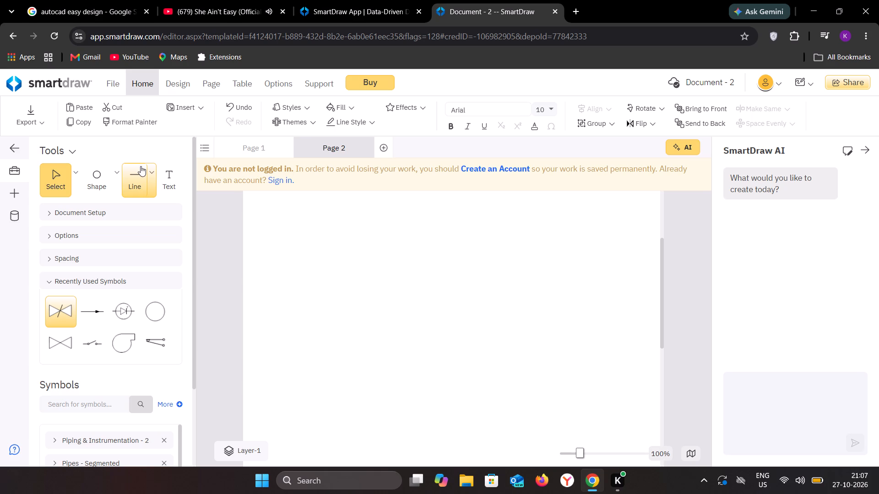
left_click(141, 166)
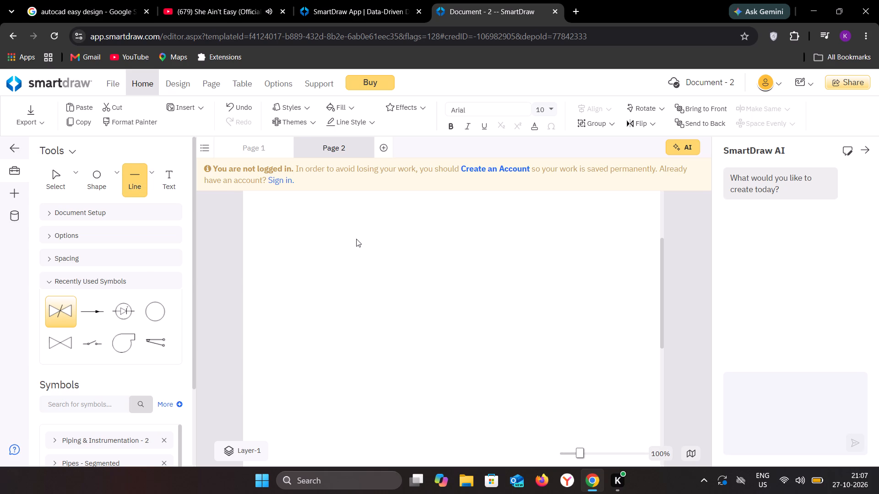
left_click(353, 238)
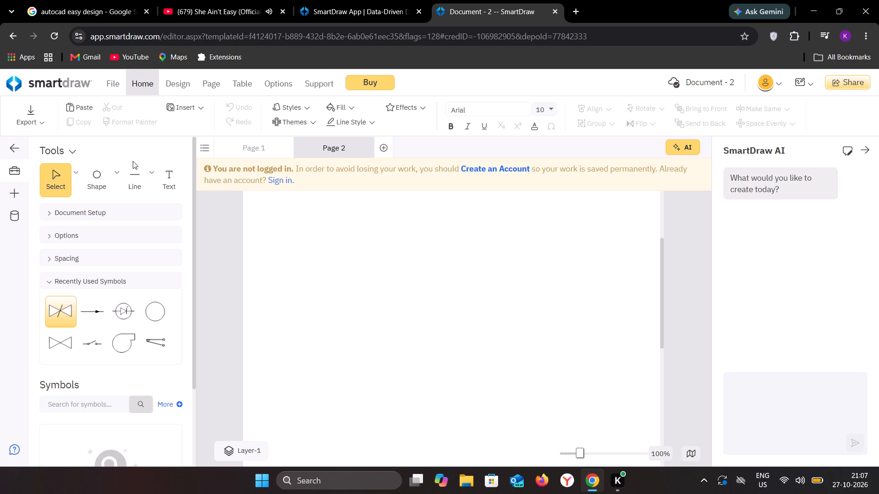
left_click(130, 170)
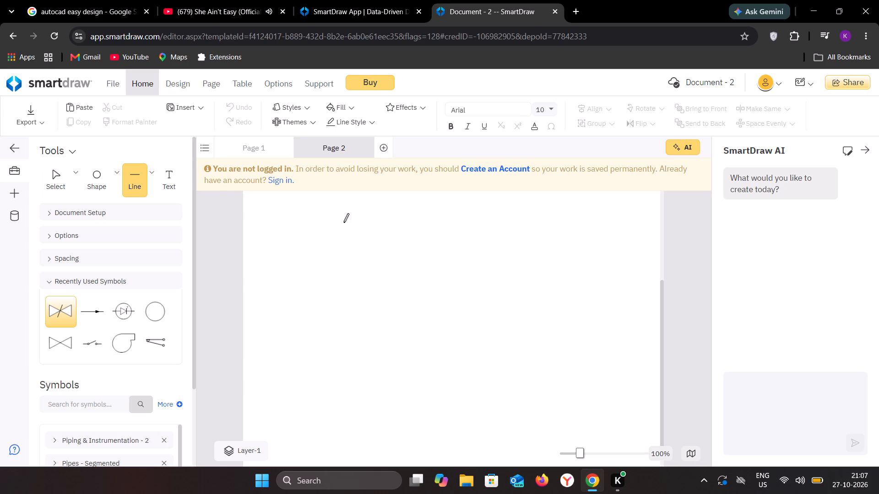
left_click_drag(343, 222, 431, 221)
left_click_drag(431, 221, 441, 222)
left_click_drag(441, 222, 451, 223)
left_click_drag(451, 223, 474, 223)
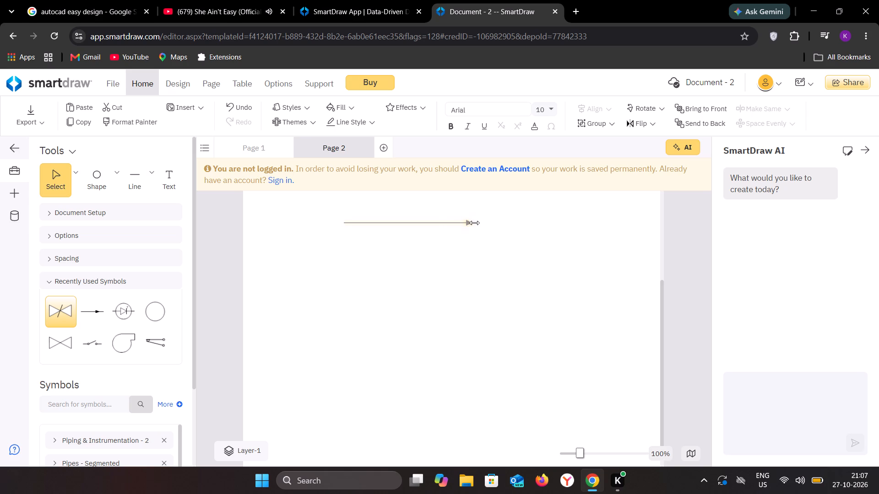
left_click_drag(474, 223, 519, 225)
Draw two vertical arrow lines downward from the left and right ends of the top line as the rectangle's sides.
left_click(130, 182)
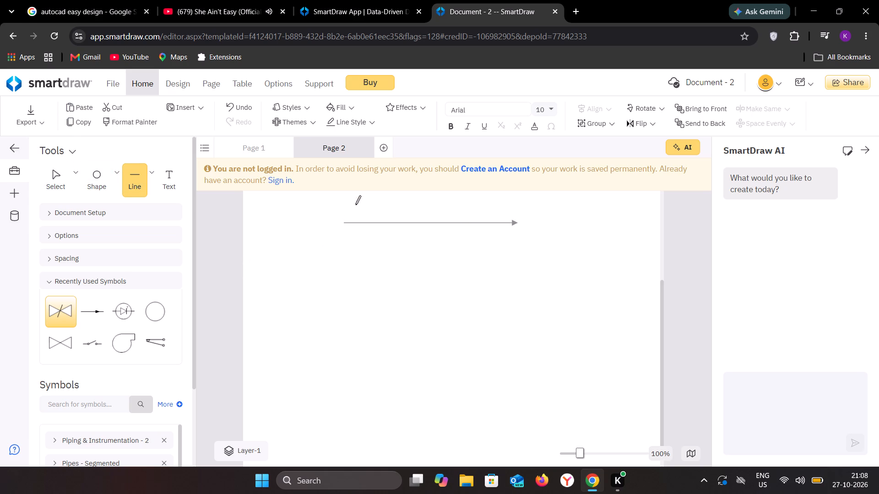
left_click_drag(343, 222, 343, 227)
left_click_drag(343, 227, 345, 316)
left_click_drag(345, 316, 345, 343)
left_click(127, 183)
left_click_drag(513, 224, 514, 262)
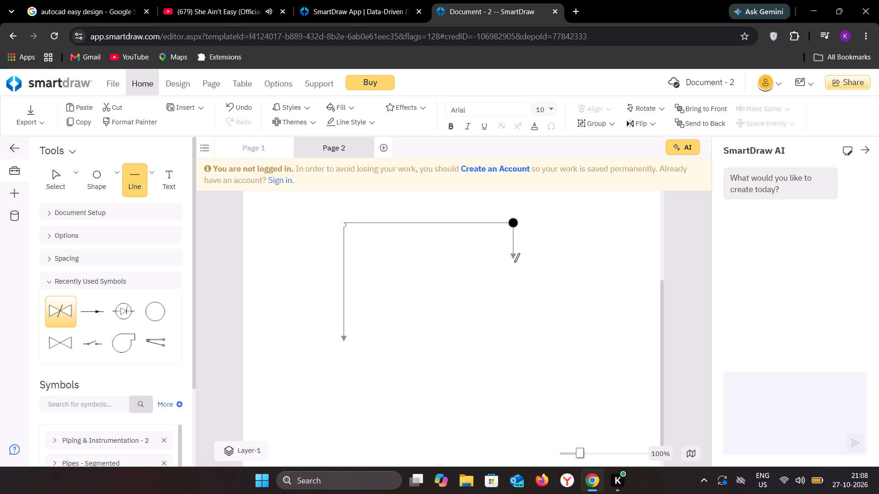
left_click_drag(514, 262, 514, 334)
left_click_drag(514, 334, 509, 329)
left_click_drag(509, 329, 509, 332)
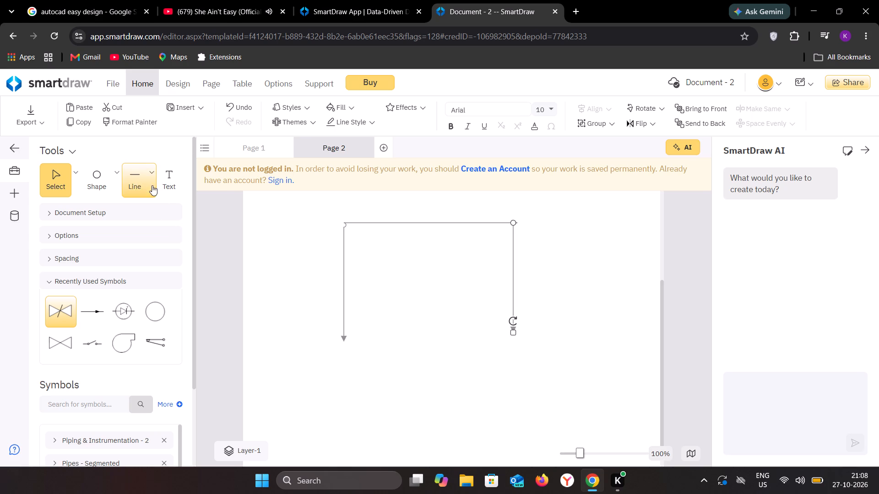
Draw the rectangle's bottom edge from the left side's lower end, and extend the right side down to meet it.
left_click(130, 176)
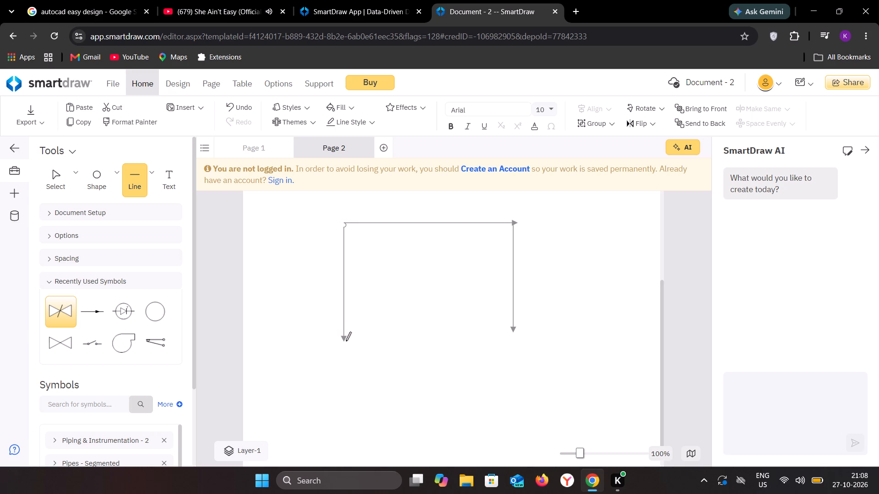
left_click_drag(344, 340, 434, 345)
left_click_drag(434, 345, 498, 343)
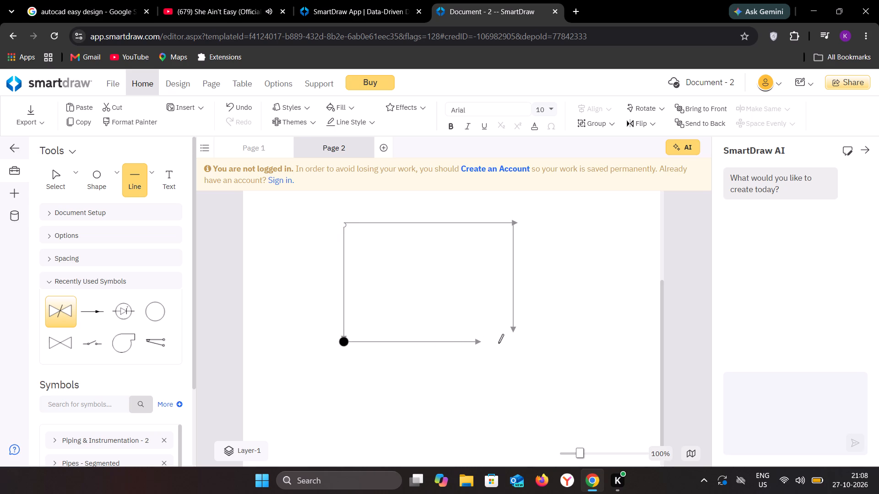
left_click_drag(498, 343, 518, 340)
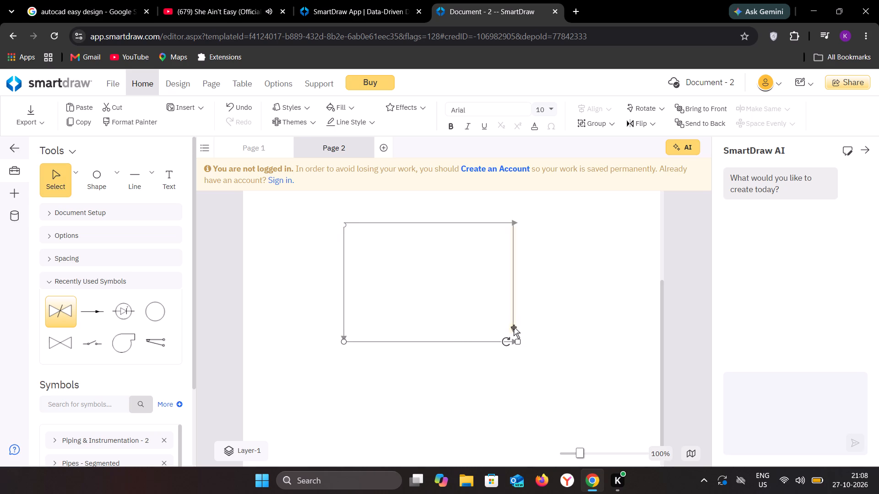
left_click(513, 327)
left_click_drag(513, 330, 513, 342)
Choose the circle from the basic shapes for placing on Page 2.
left_click(99, 186)
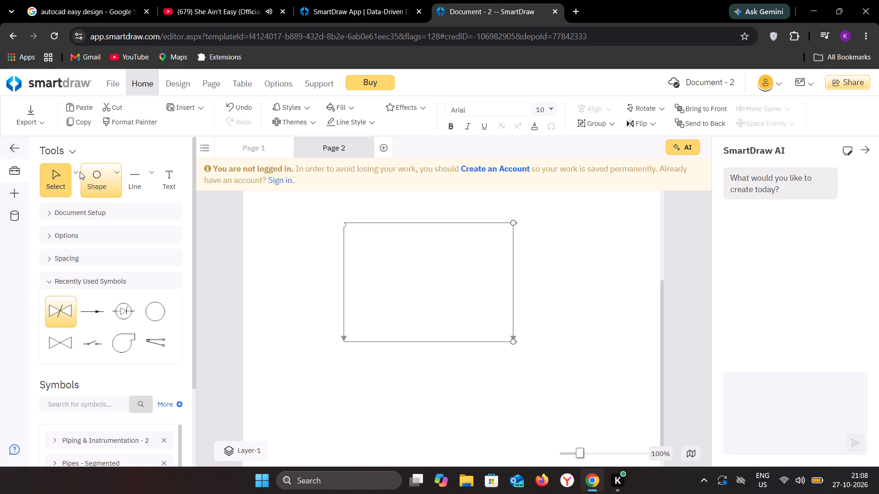
left_click(92, 183)
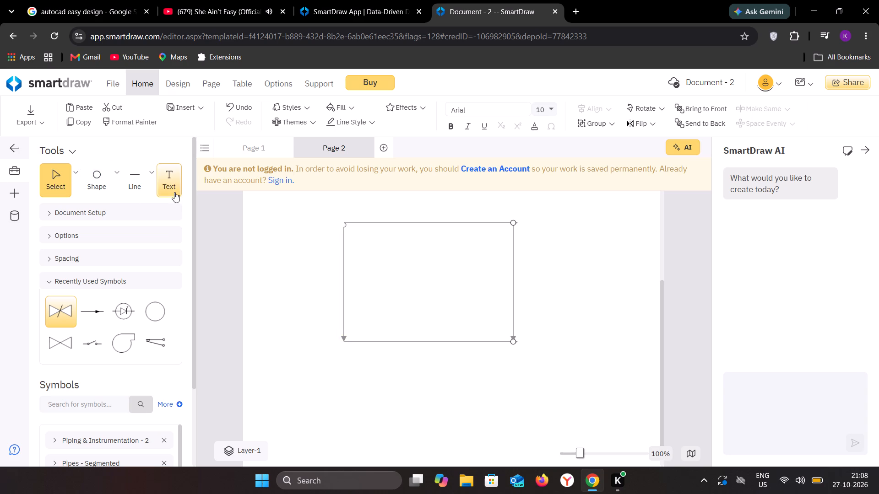
left_click(114, 175)
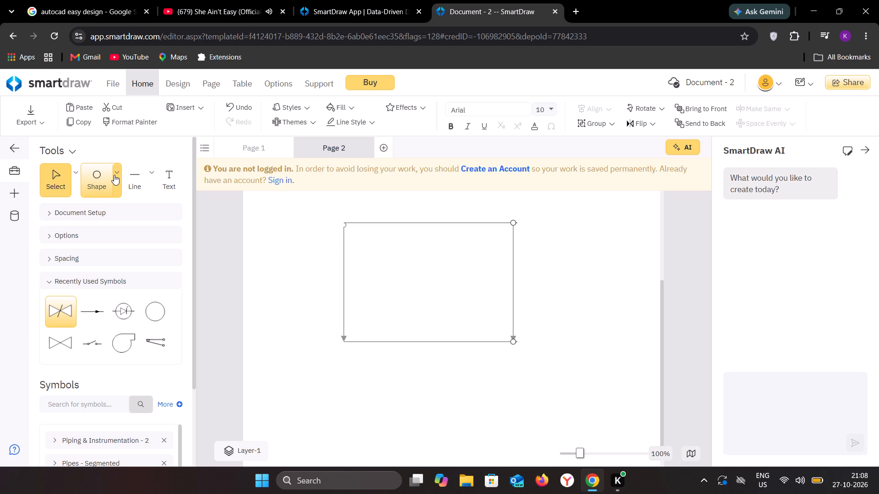
left_click(165, 249)
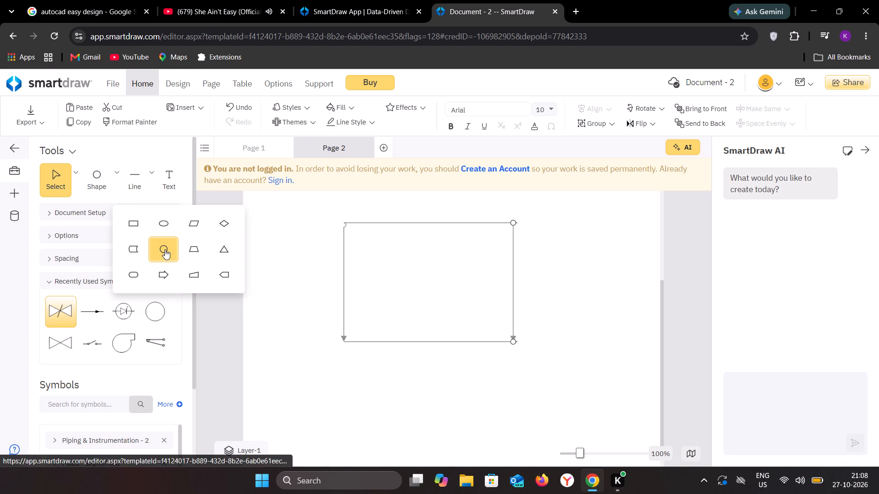
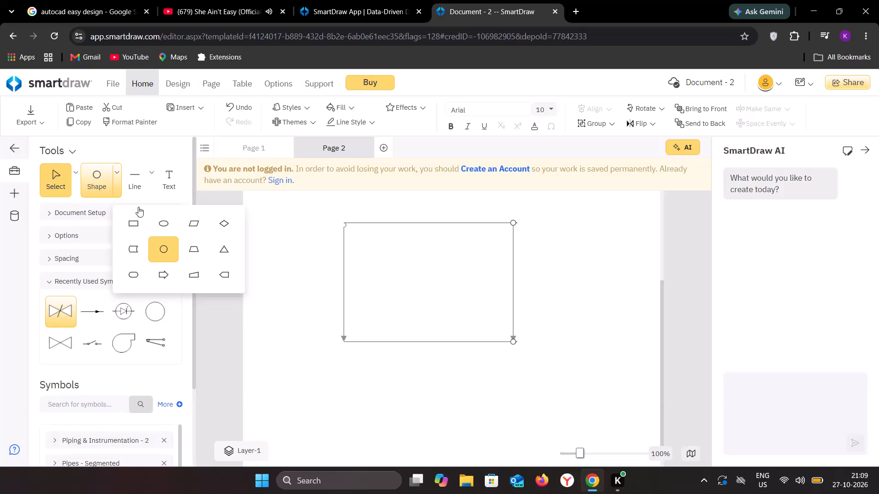
Place a circle from the basic shapes inside the rectangle, near its left side and vertically centred.
left_click(168, 250)
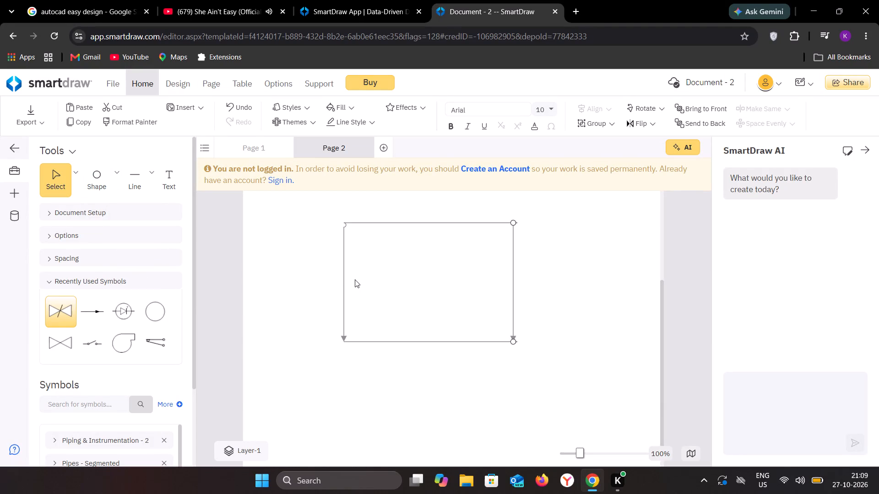
left_click(113, 171)
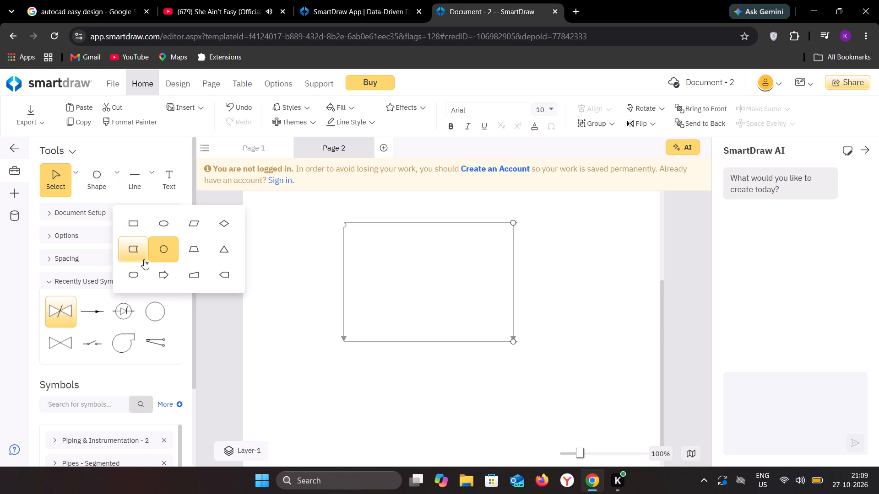
left_click(154, 253)
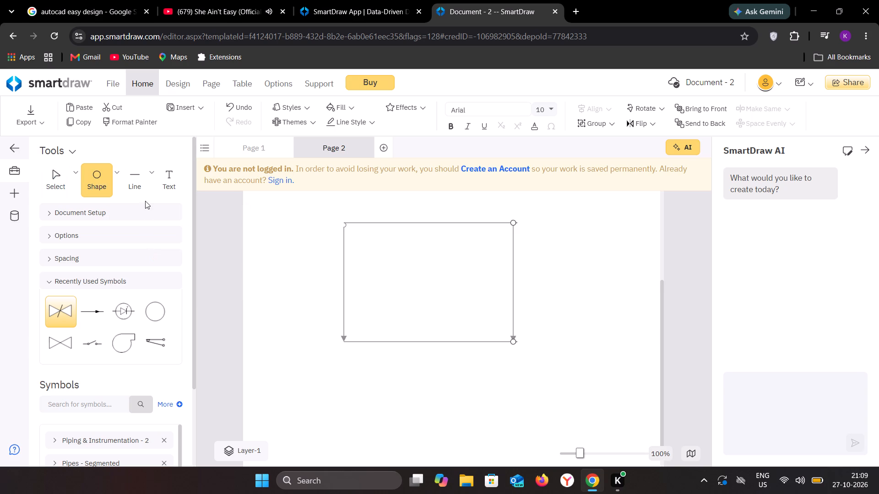
left_click(119, 179)
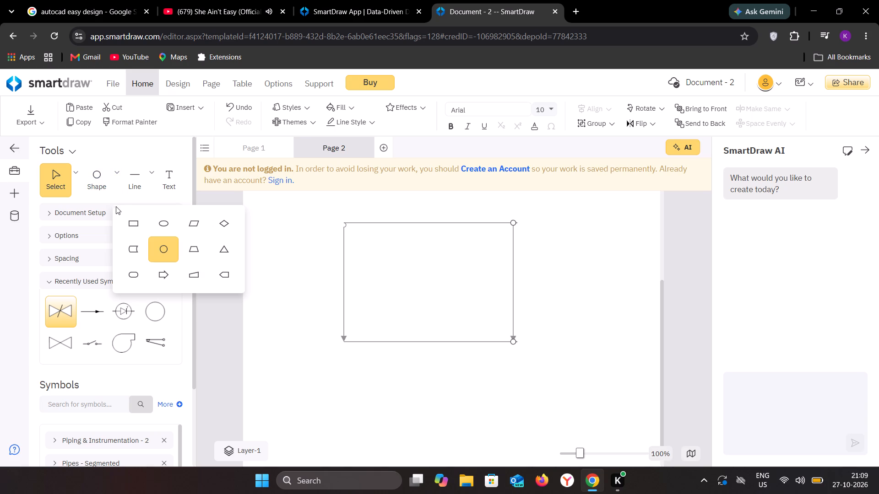
left_click(158, 247)
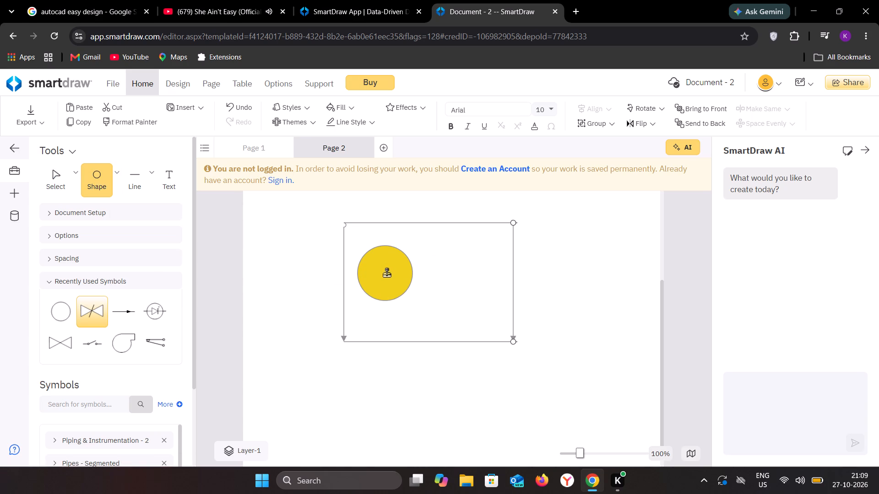
left_click(385, 284)
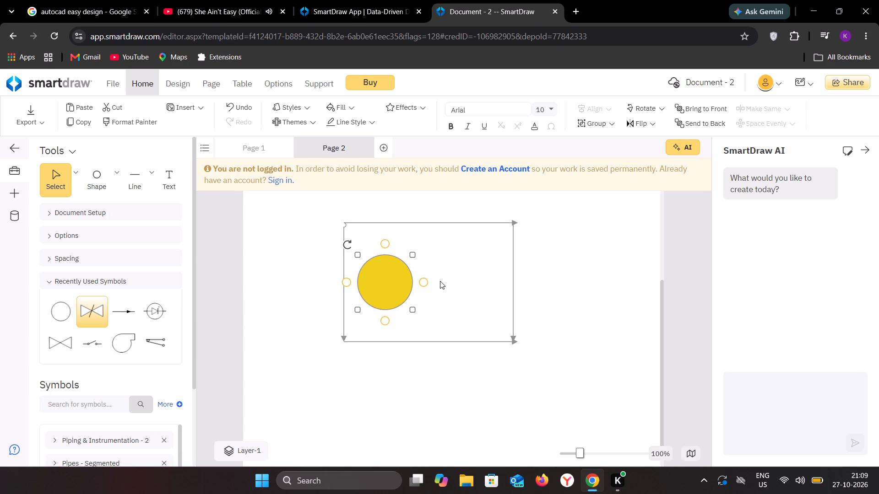
Chain a slashed valve symbol and a solid arrow symbol off the circle's right side with connector arrows.
left_click(423, 285)
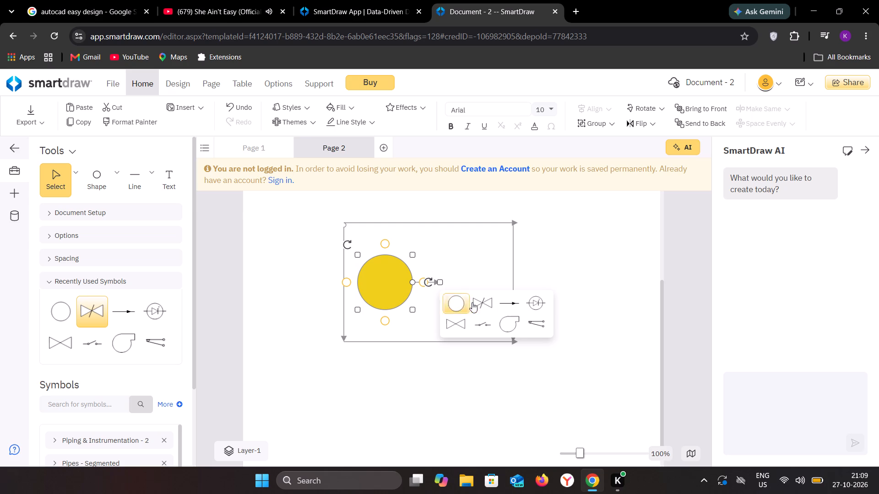
left_click(485, 307)
left_click(480, 282)
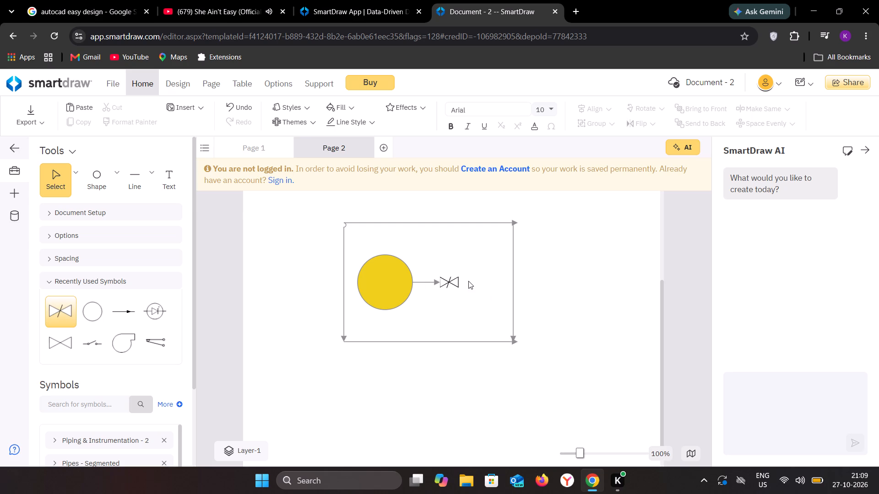
left_click(457, 280)
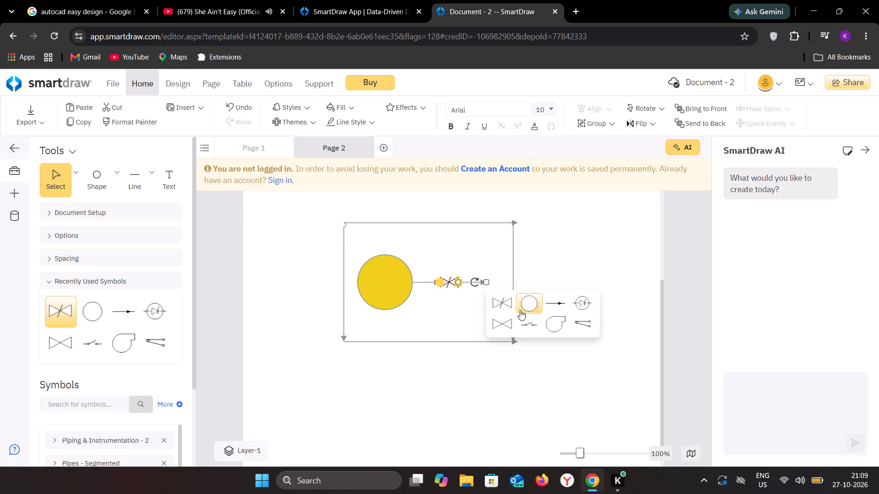
left_click(549, 309)
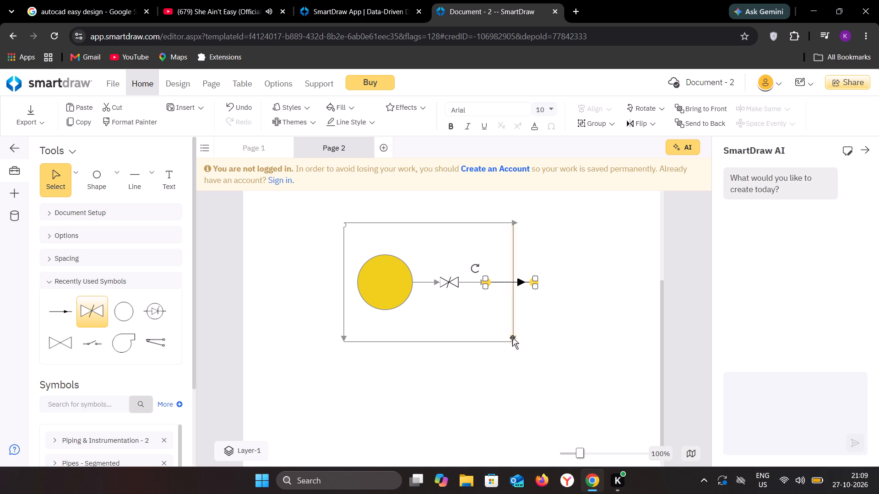
Shift the rectangular outline right until its left side touches the circle's left edge.
left_click_drag(512, 338, 533, 338)
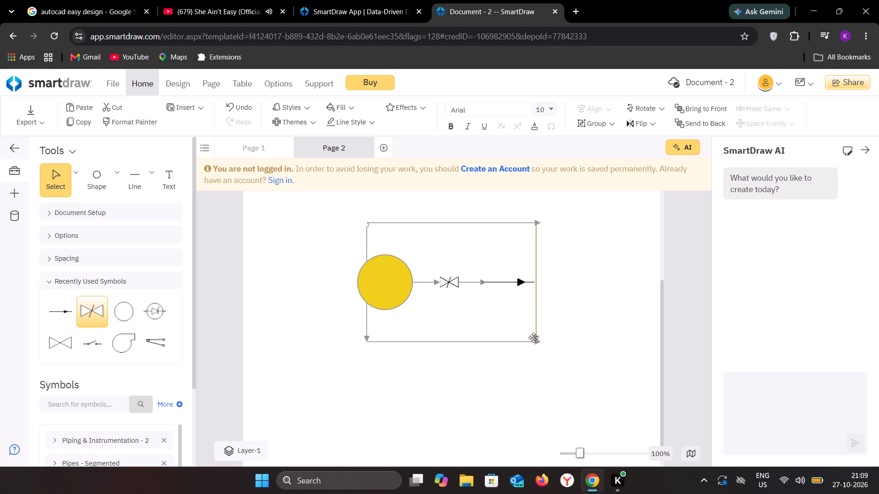
left_click_drag(533, 338, 527, 338)
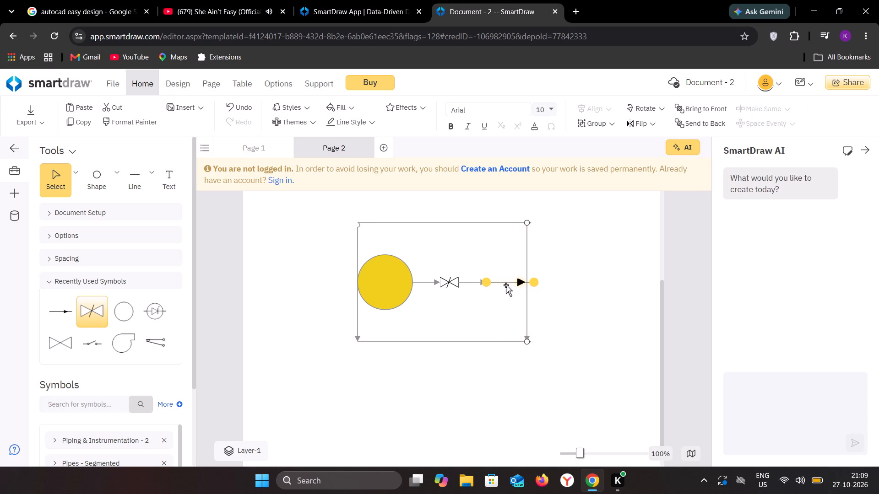
Add a second circle connected to the end of the solid arrow symbol, outside the rectangle's right side.
left_click(532, 279)
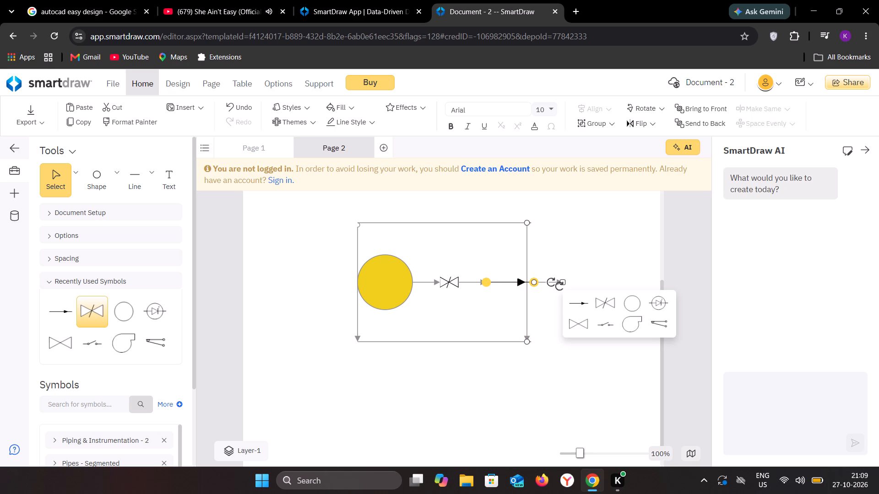
left_click(628, 305)
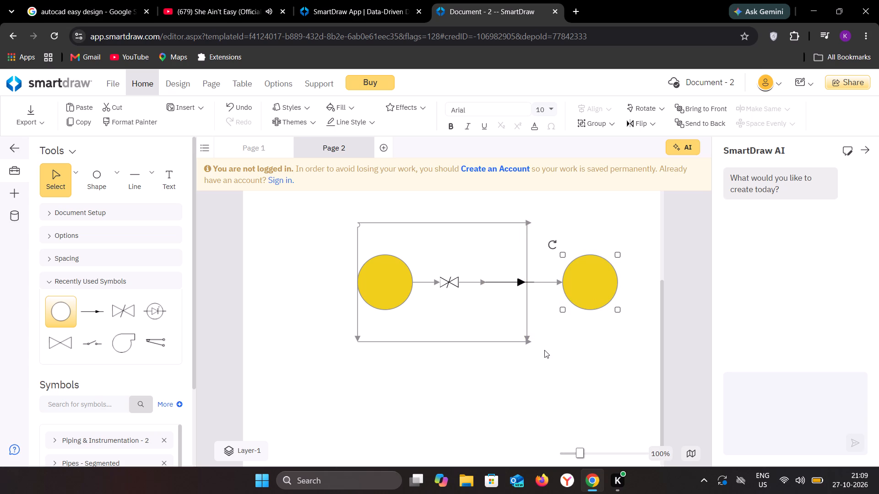
Adjust the rectangle's lower-right corner and shift the whole outline slightly upward.
left_click(525, 338)
left_click_drag(526, 334, 526, 340)
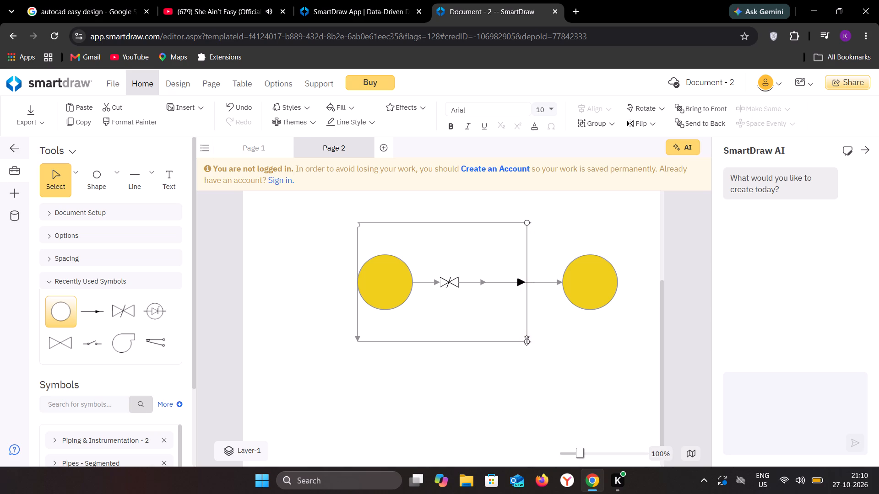
left_click_drag(526, 340, 526, 339)
left_click(526, 339)
left_click_drag(526, 340, 532, 339)
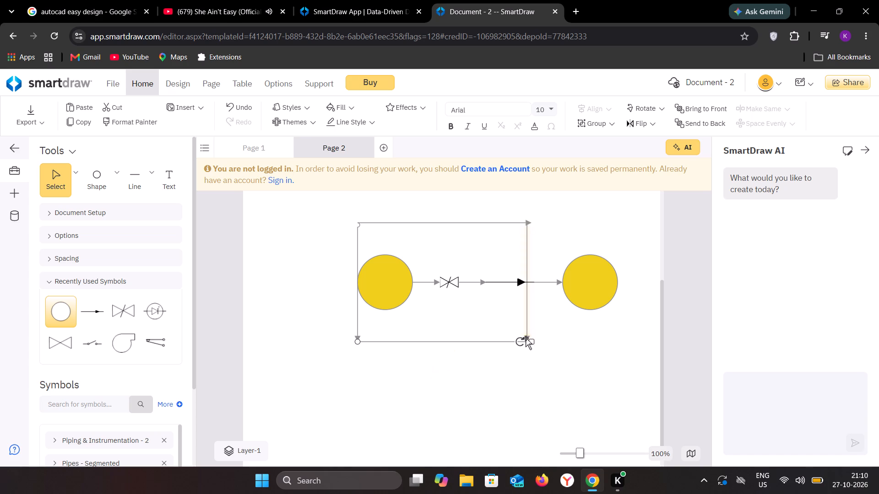
left_click(520, 343)
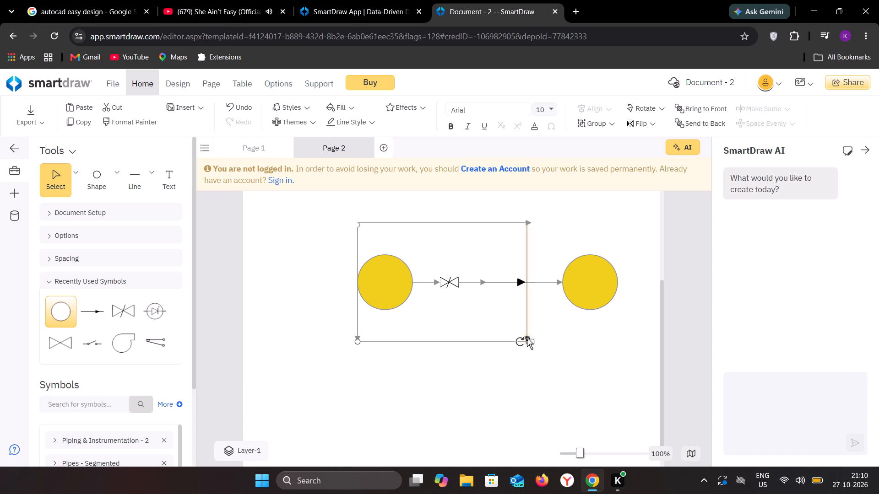
left_click(527, 337)
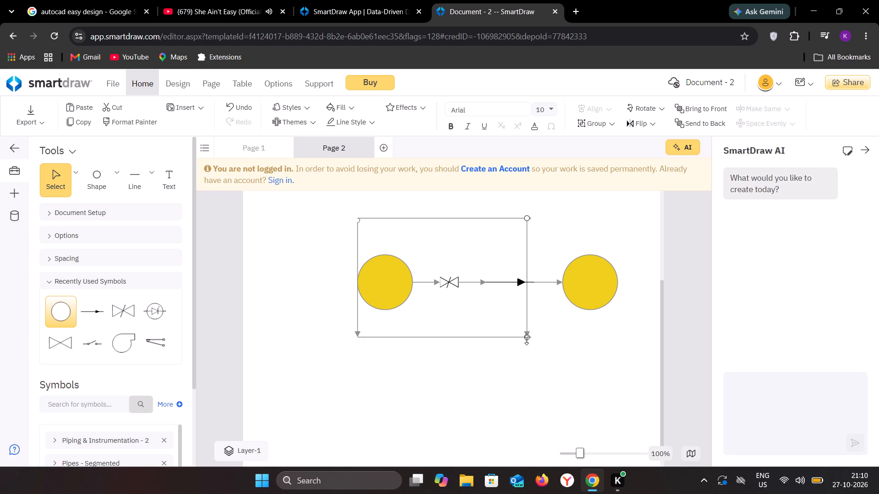
Extend the rectangle's top and bottom edges with horizontal arrow lines reaching just past the second circle.
left_click(128, 175)
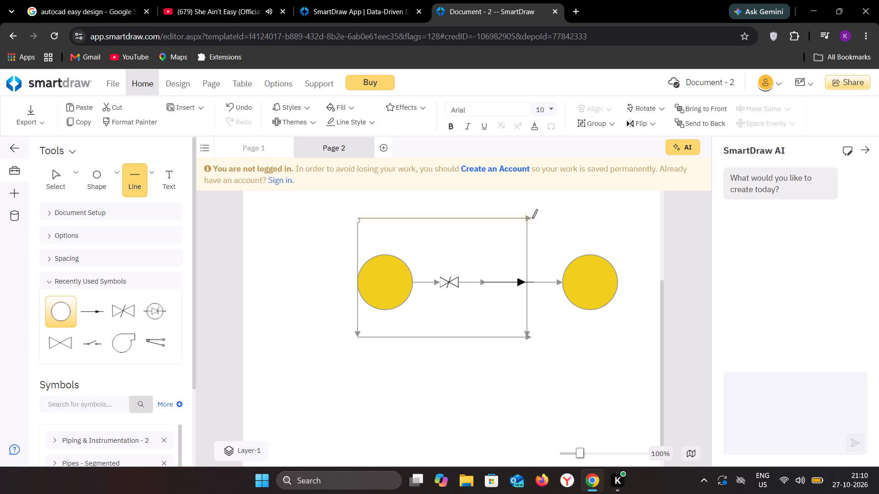
left_click_drag(527, 219, 573, 210)
left_click_drag(573, 210, 640, 220)
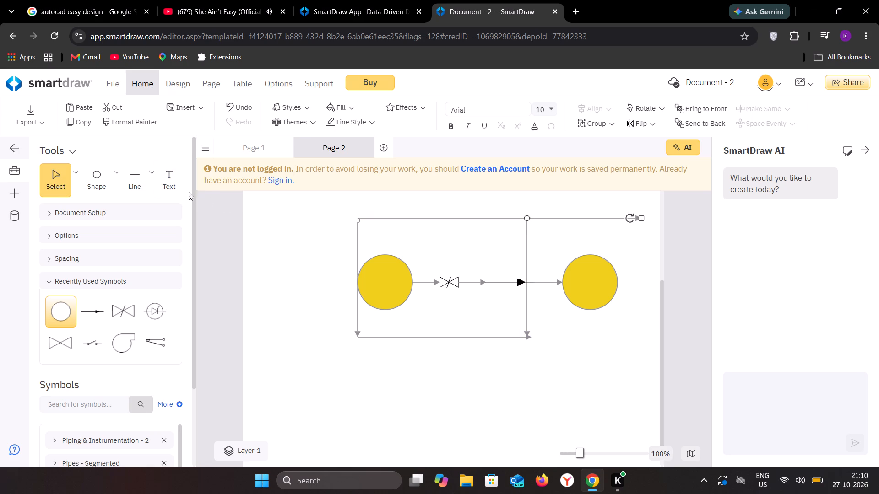
left_click(144, 183)
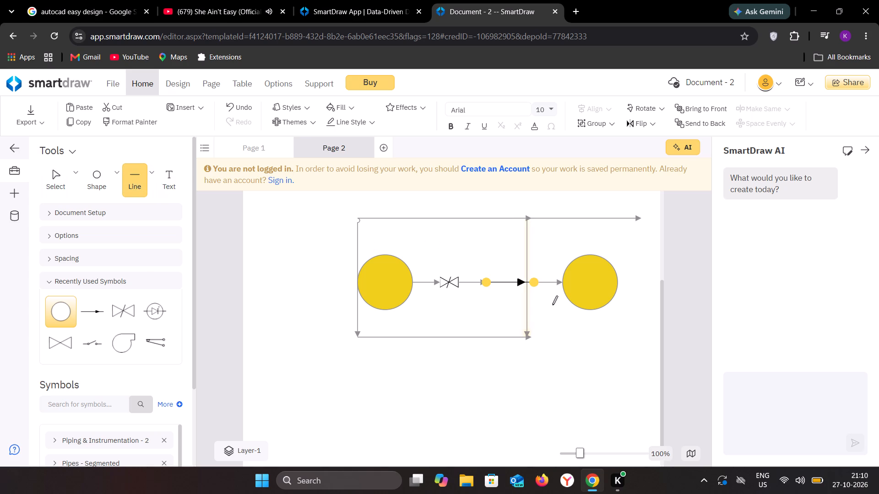
left_click_drag(530, 340, 540, 336)
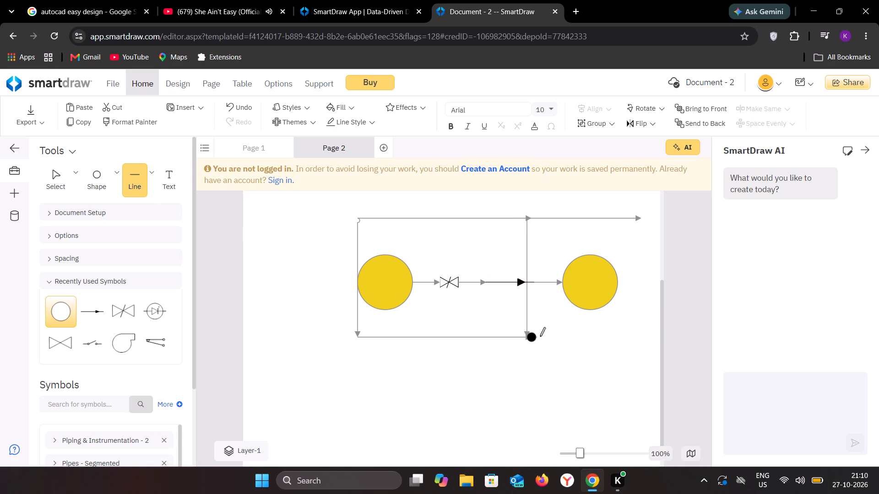
left_click_drag(540, 336, 634, 340)
left_click_drag(634, 340, 643, 340)
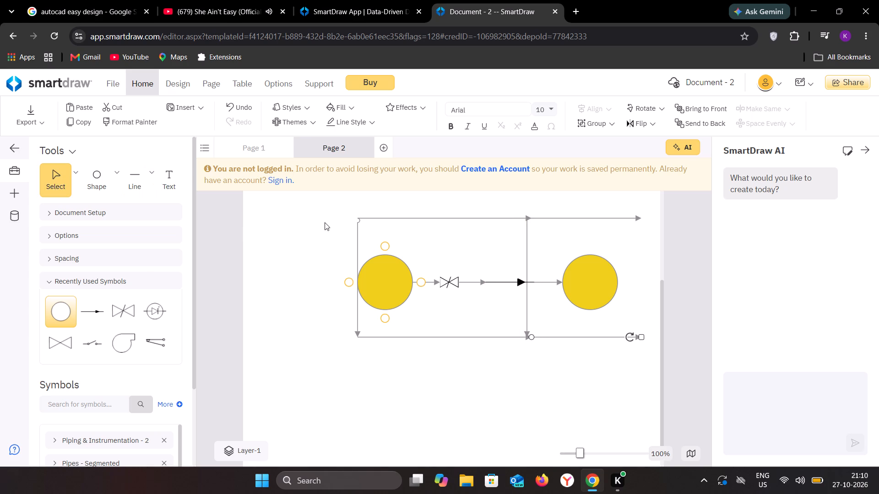
Draw a vertical arrow line down between the ends of the extended edges to enclose the second circle.
left_click(144, 181)
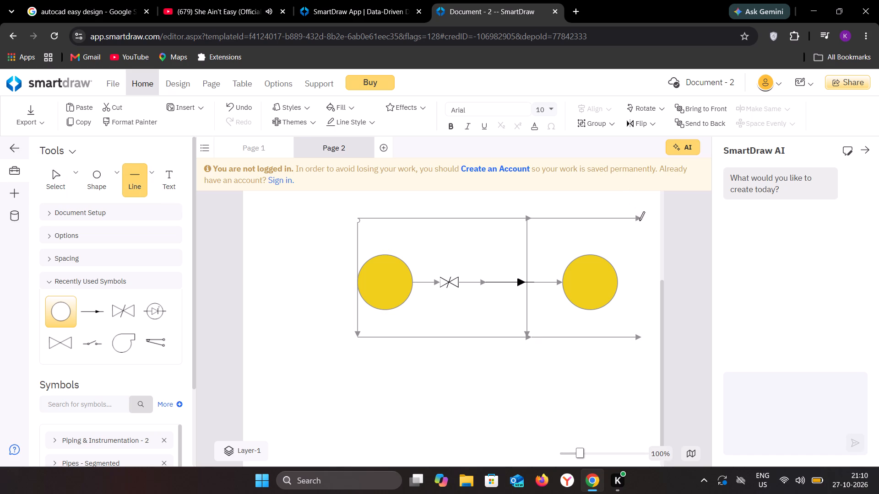
left_click_drag(639, 220, 643, 292)
left_click_drag(643, 292, 638, 336)
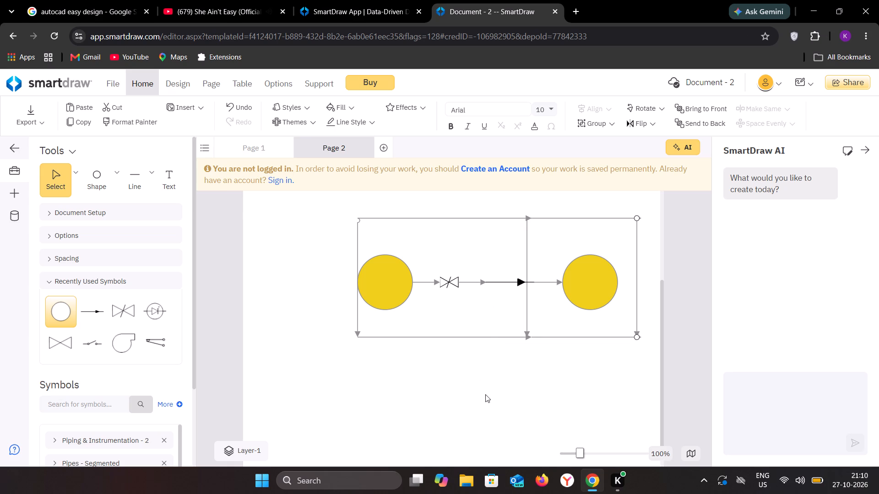
Add a third circle connected by an arrow to the right of the second circle.
left_click(506, 283)
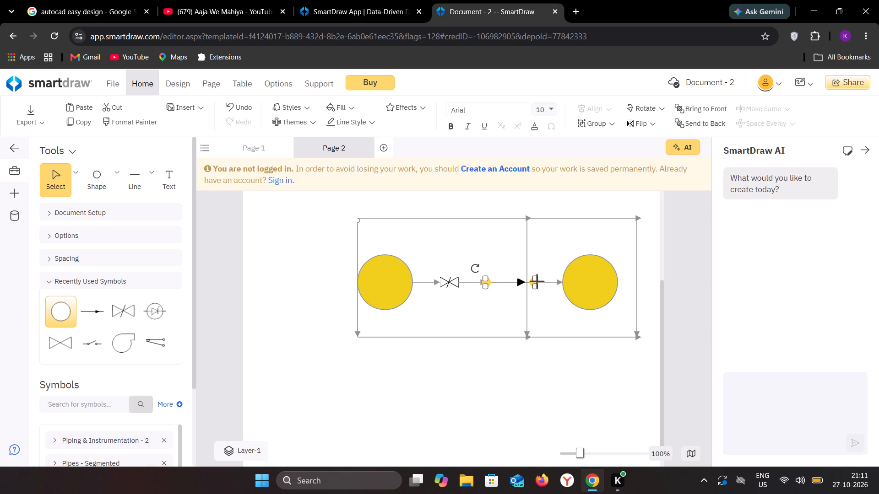
left_click(532, 282)
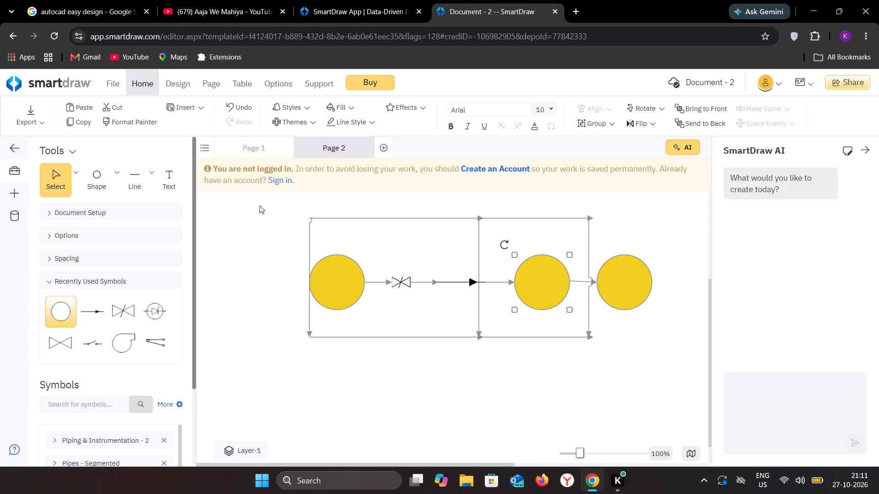
Extend the outline's bottom and top edges with horizontal arrow lines of matching length reaching just past the third circle.
left_click(139, 180)
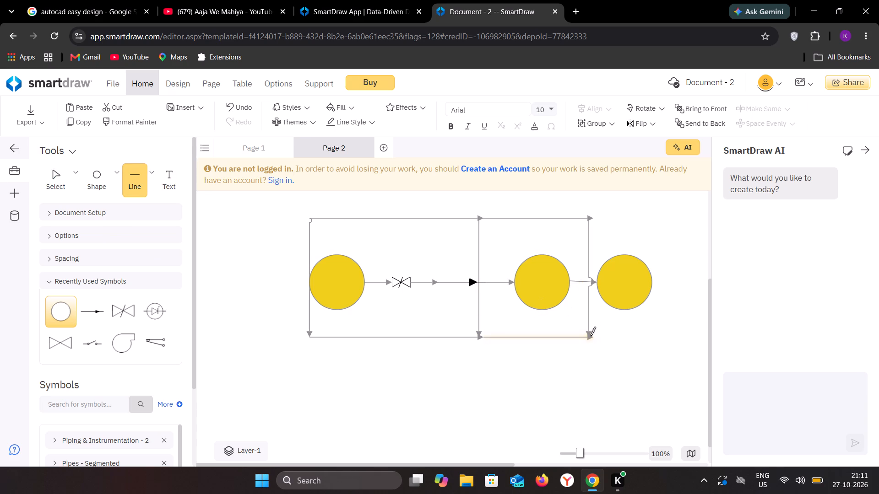
left_click_drag(590, 336, 618, 331)
left_click_drag(618, 331, 654, 338)
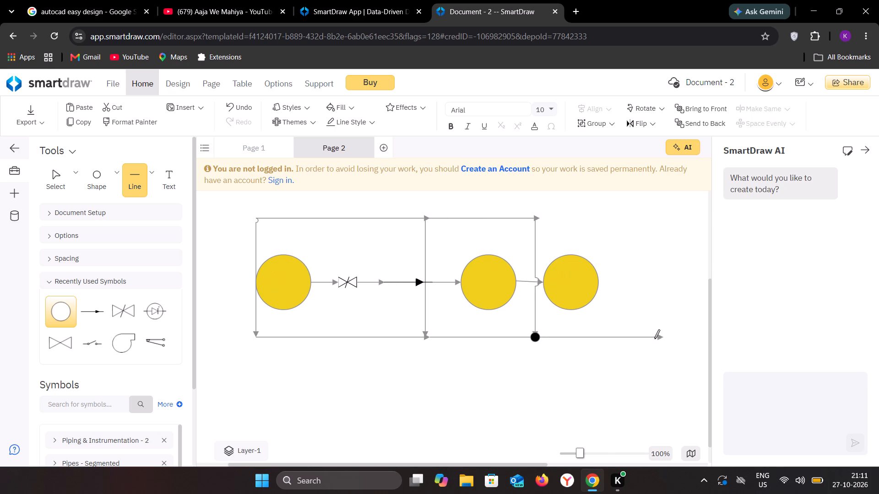
left_click_drag(654, 338, 620, 336)
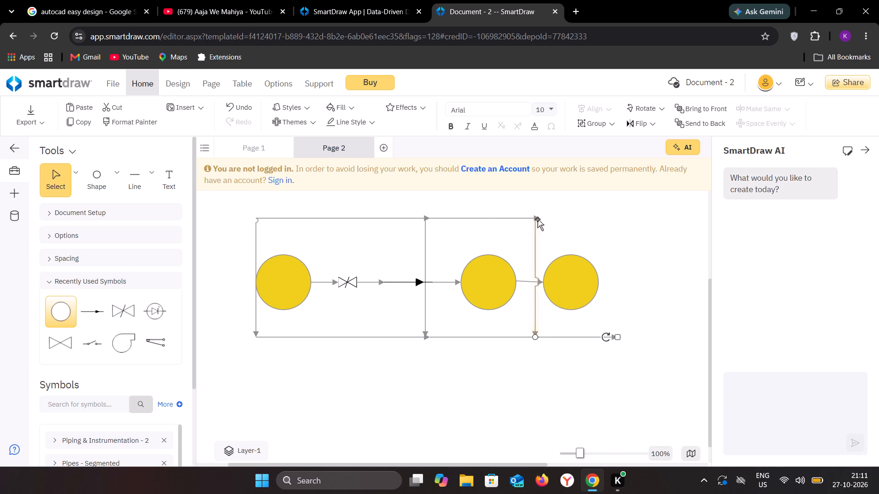
left_click(133, 175)
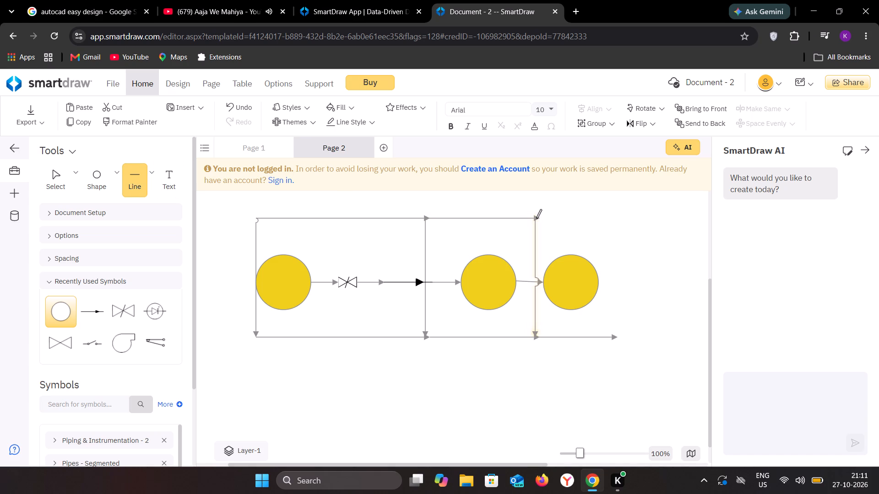
left_click_drag(536, 218, 547, 220)
left_click_drag(547, 220, 568, 220)
left_click_drag(568, 220, 599, 217)
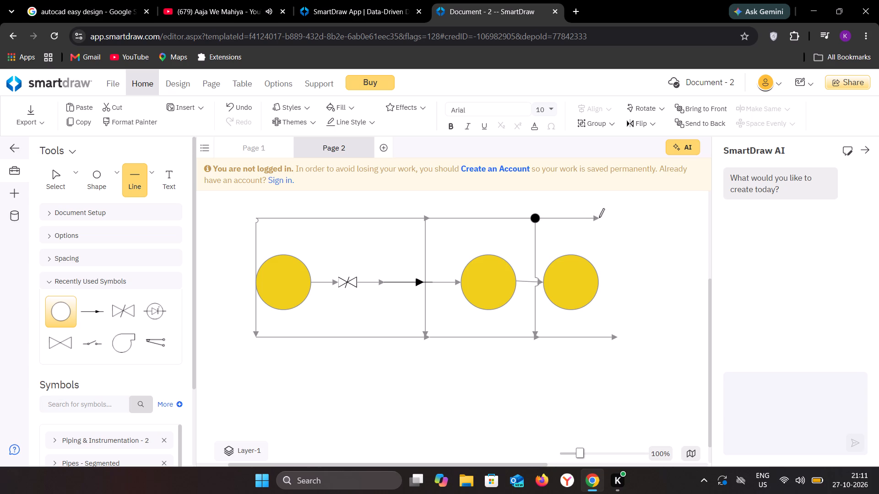
left_click_drag(599, 217, 604, 217)
left_click(604, 217)
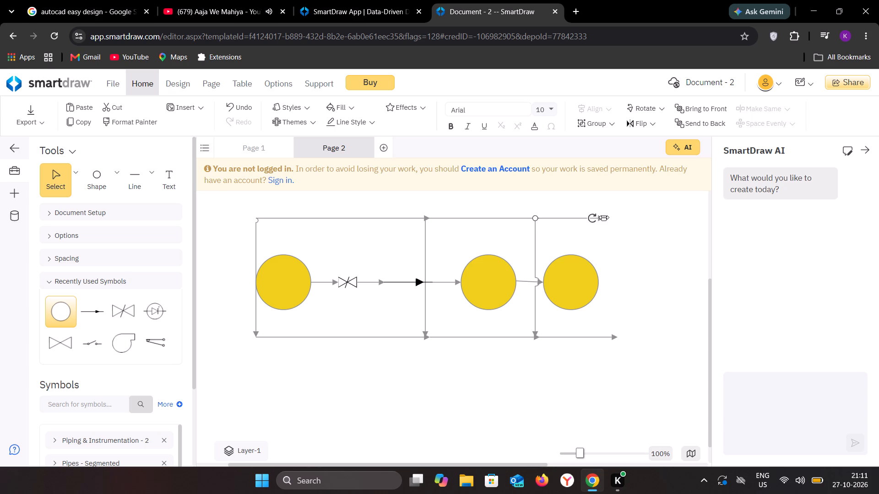
left_click_drag(604, 217, 616, 217)
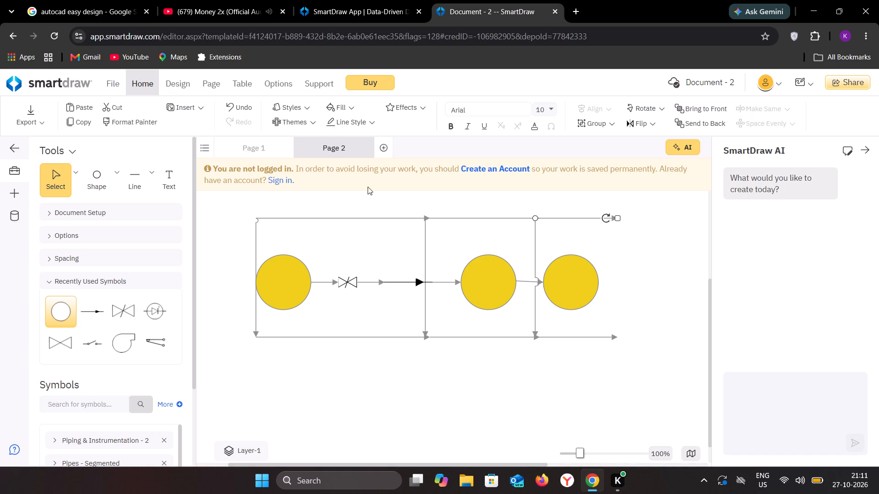
Draw a vertical arrow line down between the ends of the extended edges to enclose the third circle.
left_click(141, 176)
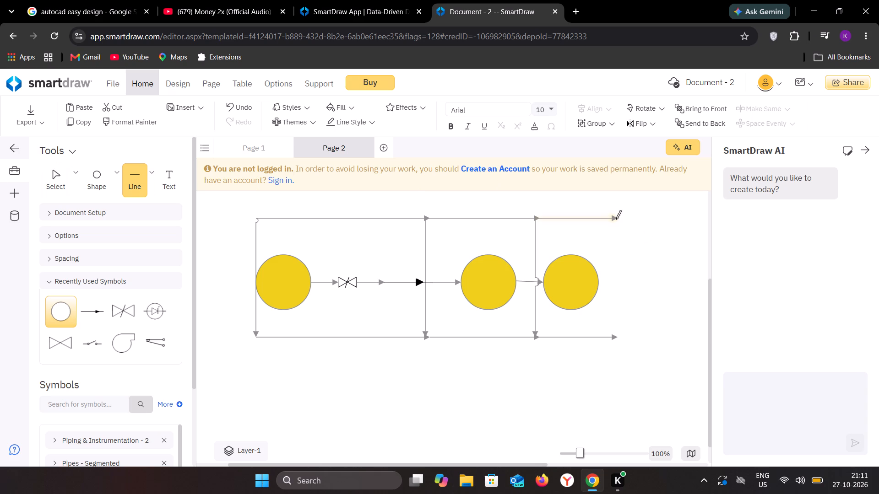
left_click_drag(616, 219, 624, 291)
left_click_drag(624, 291, 617, 337)
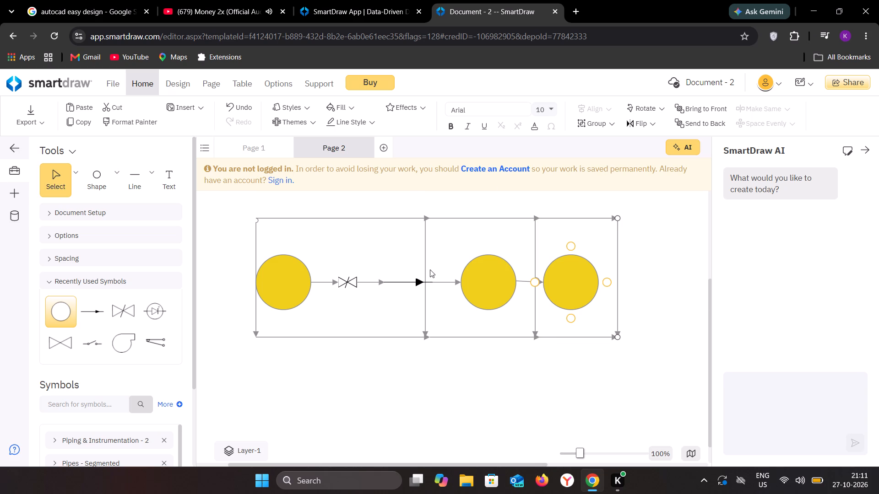
Draw a long diagonal arrow line from the outline's lower-left corner down toward the centre below the compartments.
scroll(430, 269, "down", 3)
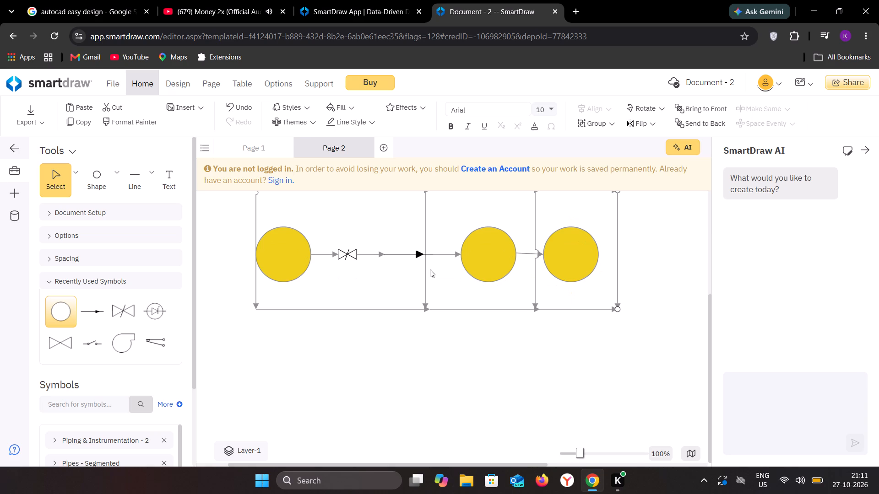
scroll(430, 269, "down", 1)
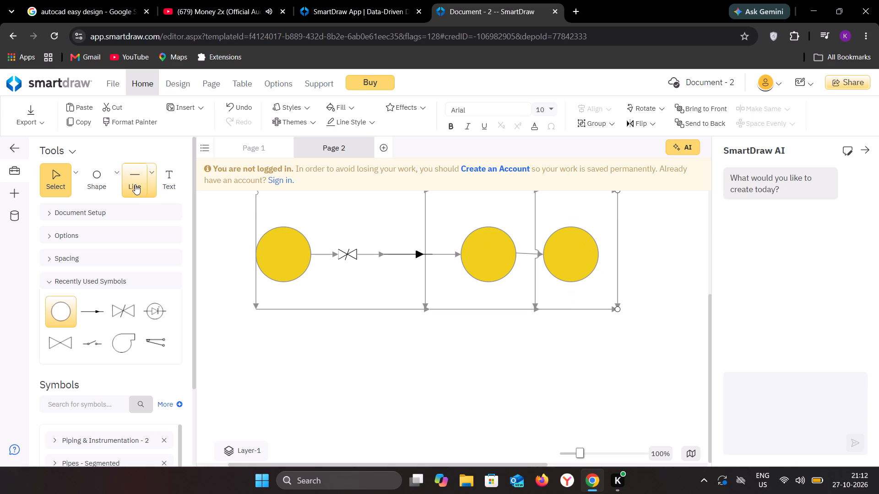
left_click(135, 184)
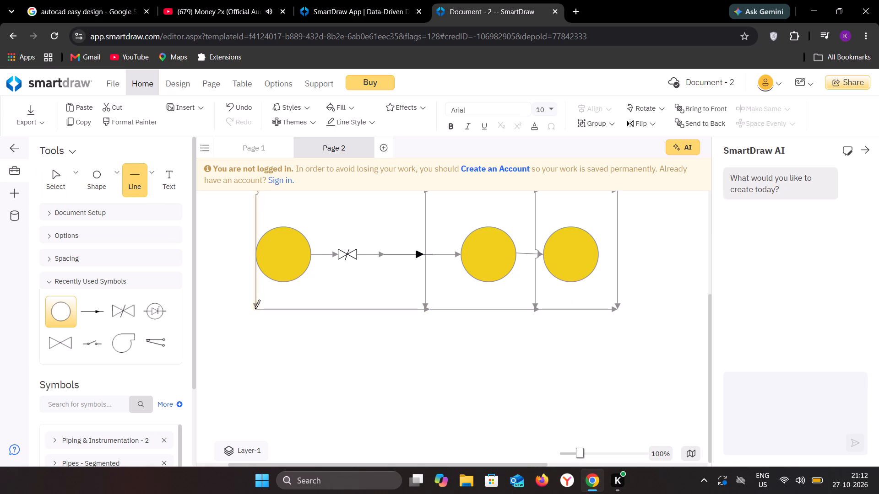
left_click_drag(255, 309, 347, 406)
left_click_drag(347, 406, 405, 442)
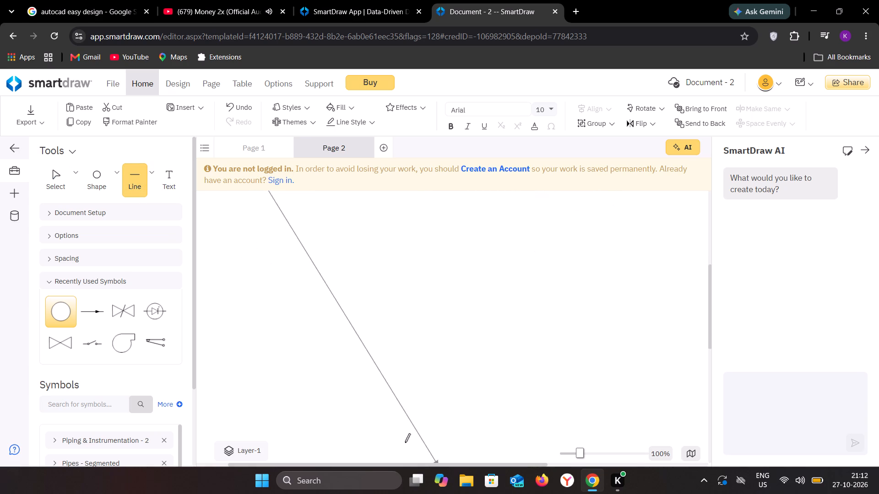
left_click_drag(405, 442, 391, 349)
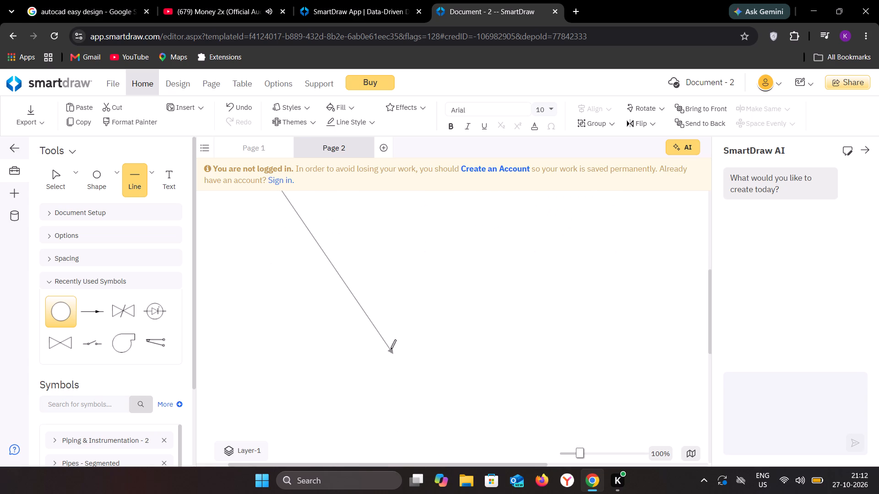
left_click_drag(391, 349, 389, 318)
scroll(389, 318, "up", 1)
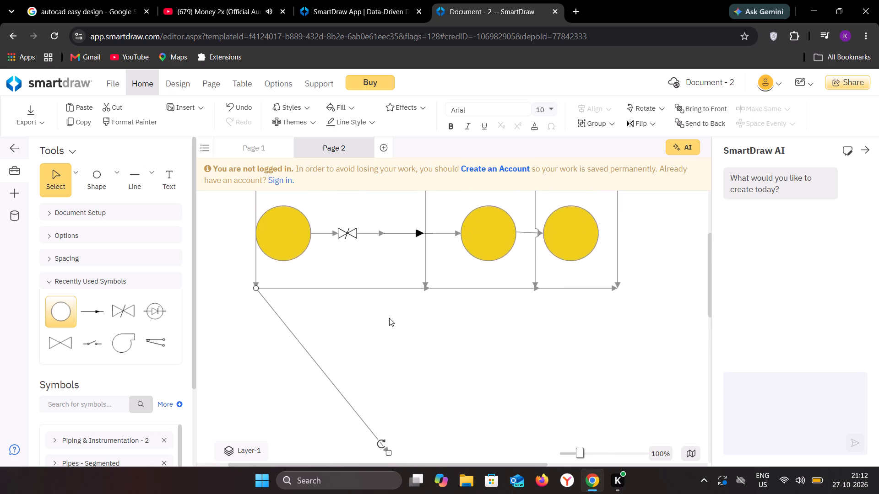
scroll(389, 318, "up", 1)
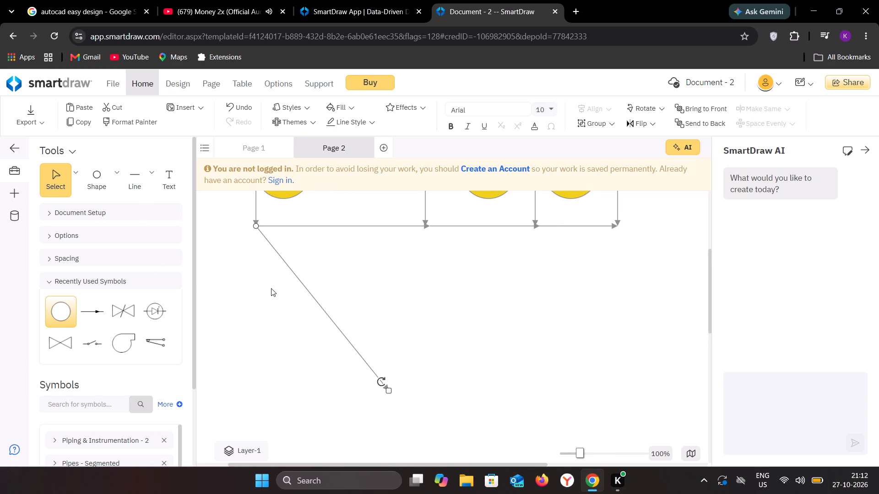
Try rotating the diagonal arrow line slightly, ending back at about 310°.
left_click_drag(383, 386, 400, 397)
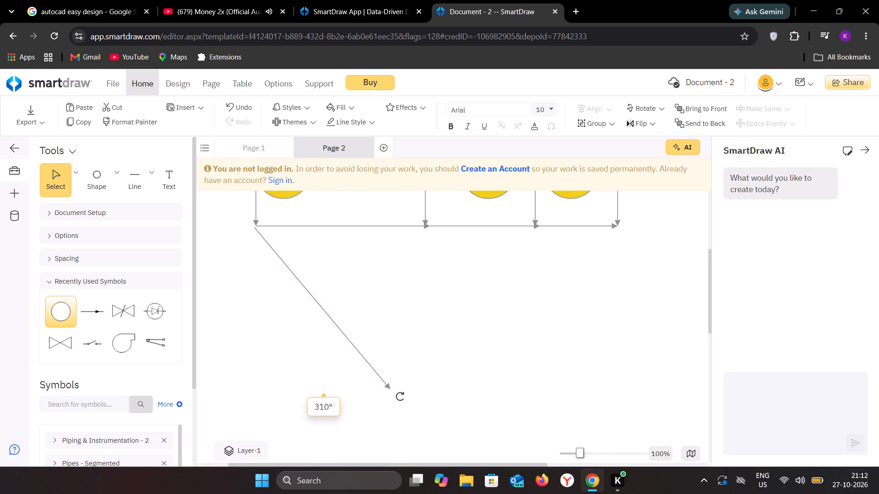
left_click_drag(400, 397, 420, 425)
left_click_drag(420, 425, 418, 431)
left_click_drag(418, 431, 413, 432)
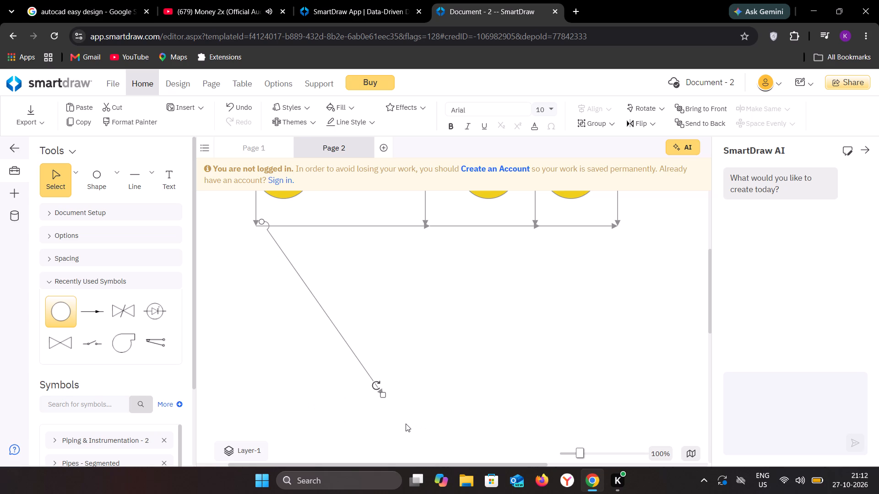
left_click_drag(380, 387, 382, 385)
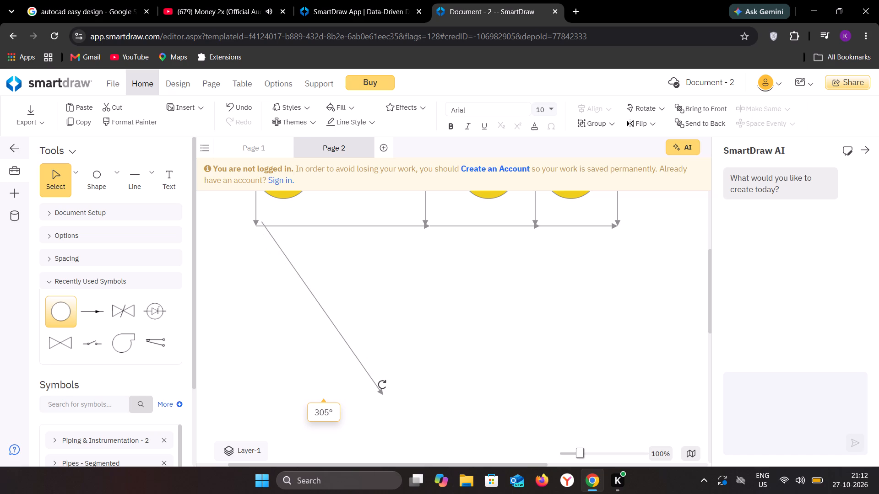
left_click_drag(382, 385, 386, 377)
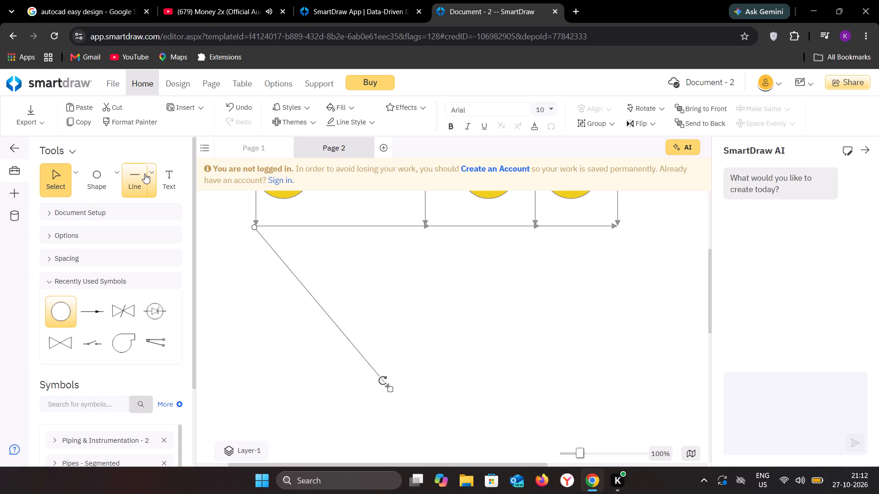
Draw a second diagonal arrow line from the outline's lower-right corner down toward the centre, ending lower than the first diagonal.
left_click(145, 173)
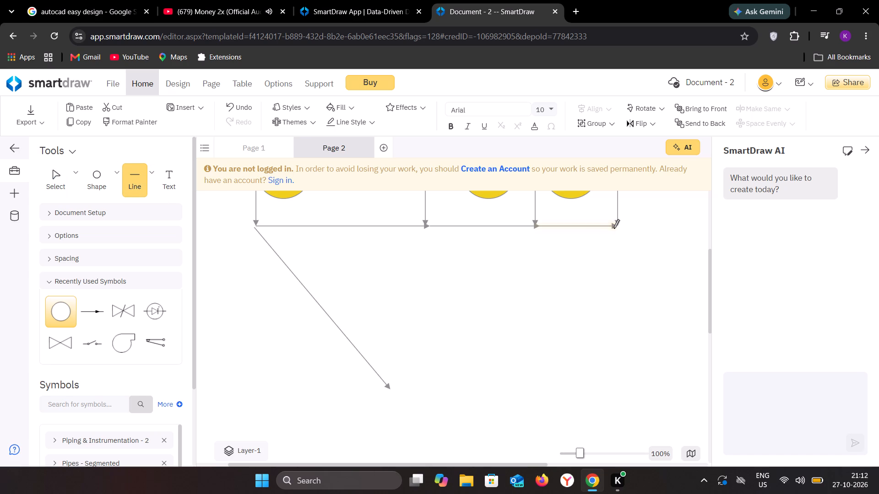
left_click_drag(614, 227, 503, 375)
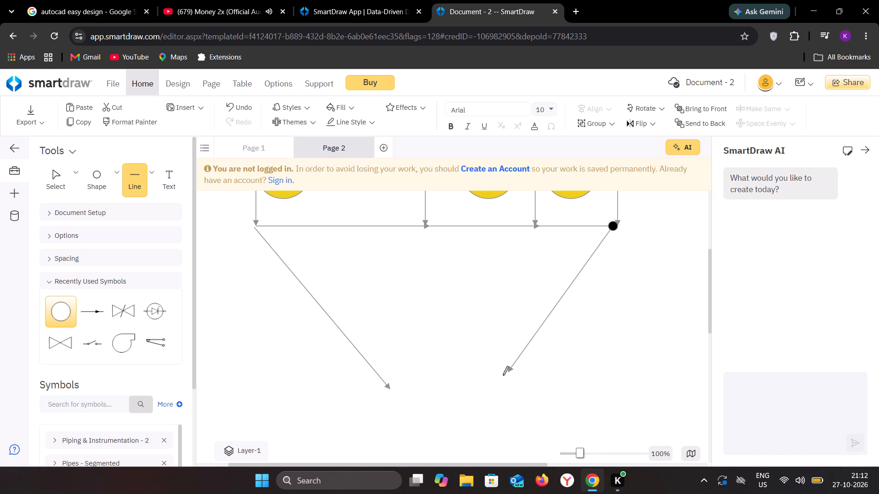
left_click_drag(503, 375, 448, 435)
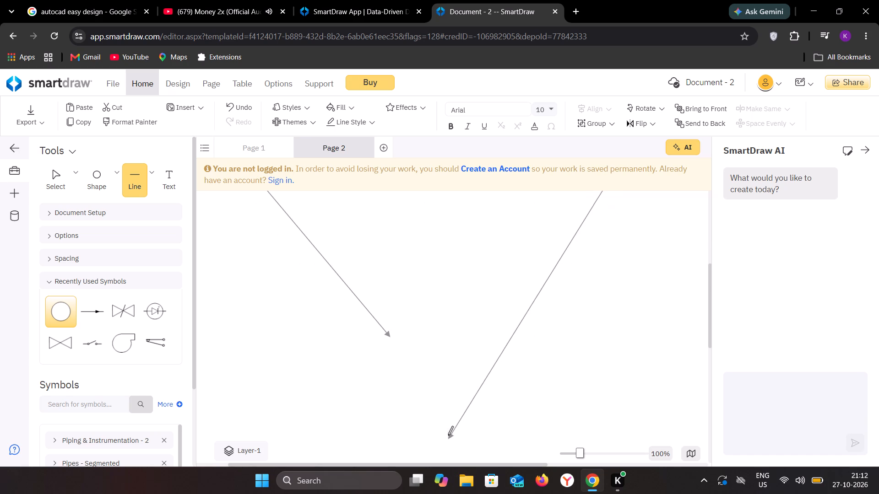
left_click_drag(448, 435, 446, 425)
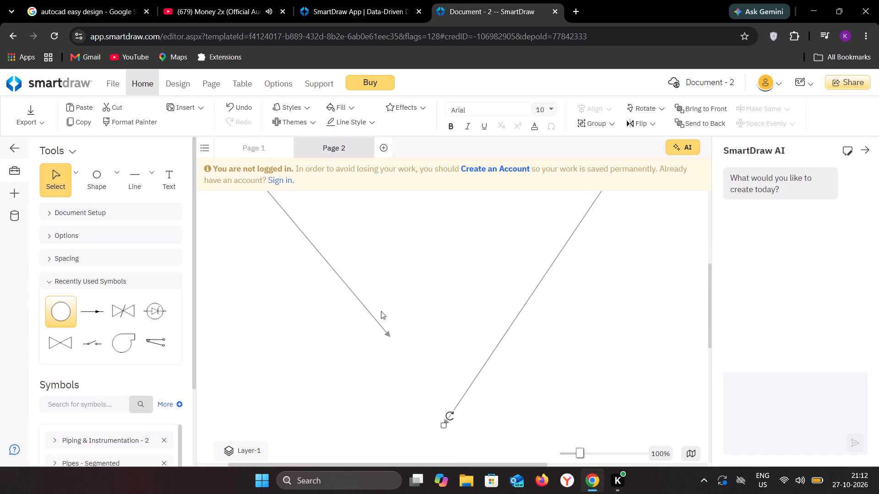
Draw a straight arrow line from the first diagonal's lower end to the second diagonal's lower end, closing the V shape.
left_click_drag(383, 330, 398, 339)
left_click_drag(398, 339, 453, 419)
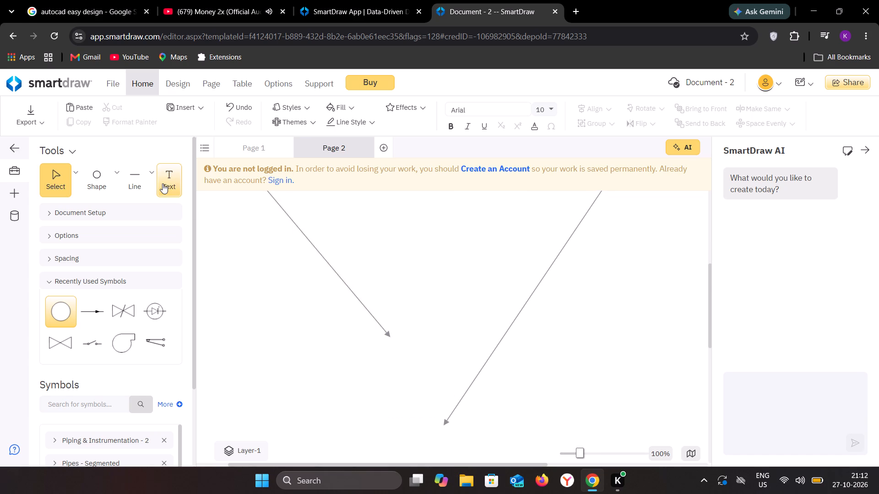
left_click(149, 179)
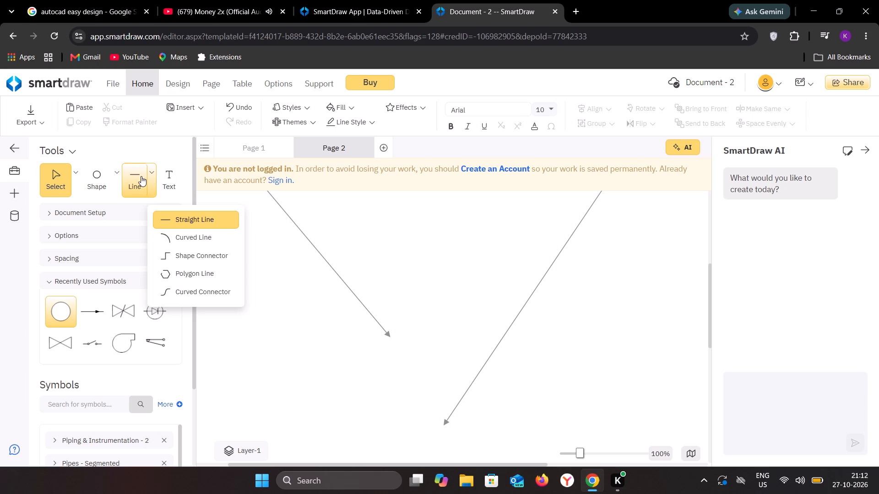
left_click(141, 176)
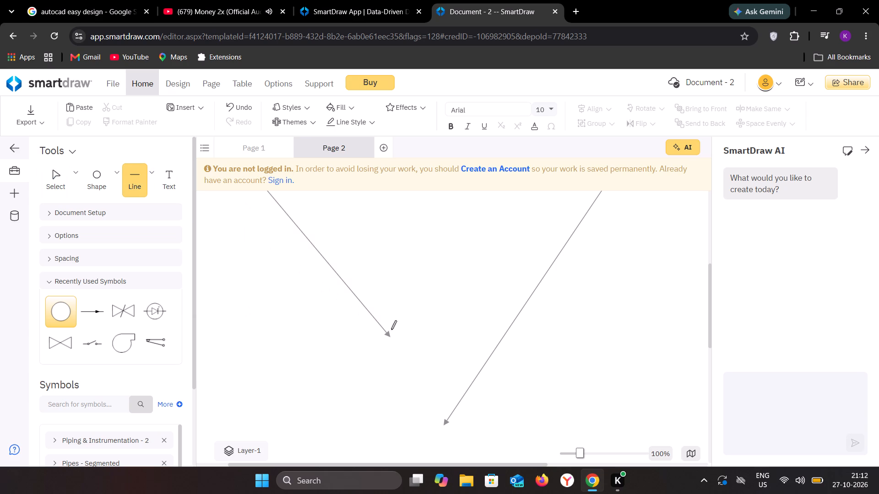
left_click_drag(387, 333, 420, 379)
left_click_drag(420, 379, 448, 416)
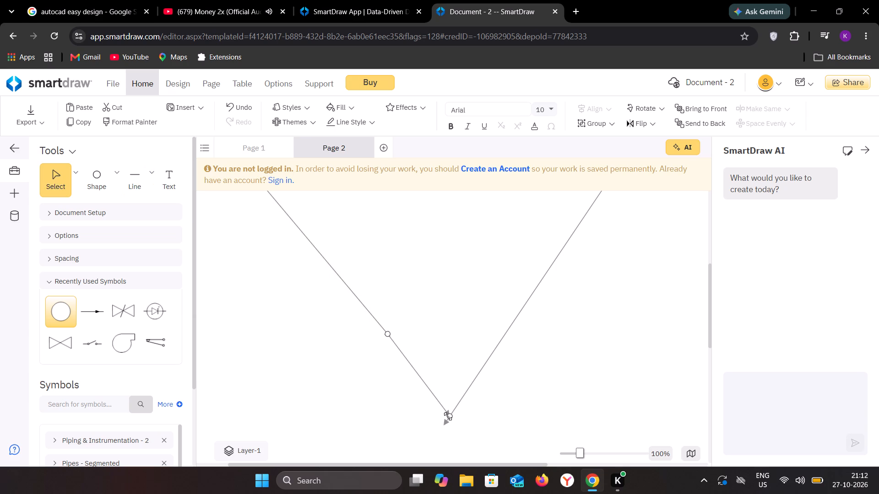
Place a circle inside the V, below the first compartment and near the left diagonal.
scroll(462, 359, "down", 1)
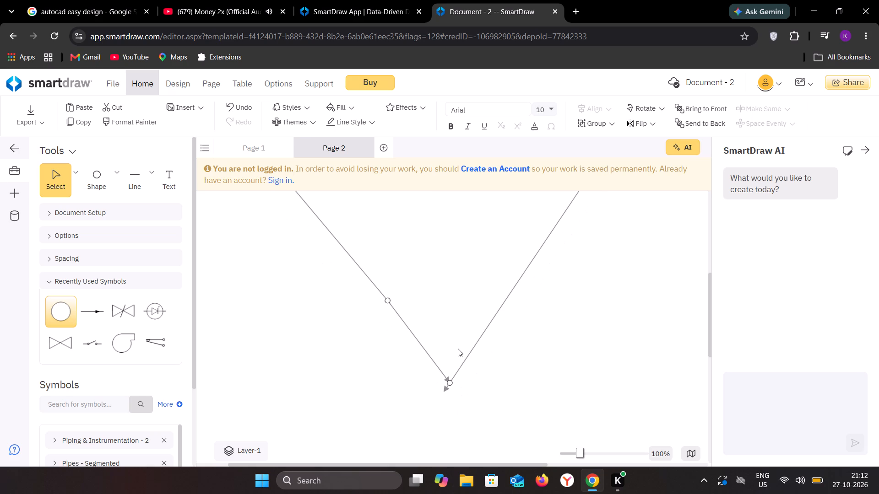
scroll(458, 349, "up", 2)
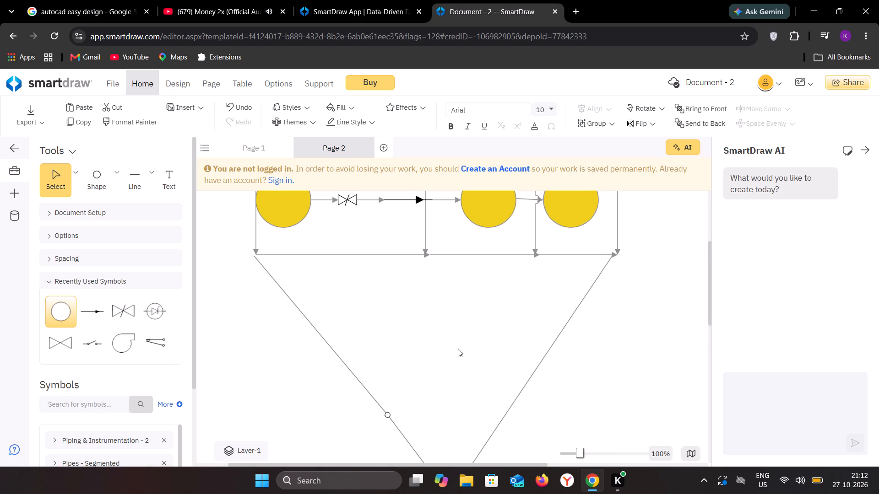
scroll(458, 349, "down", 1)
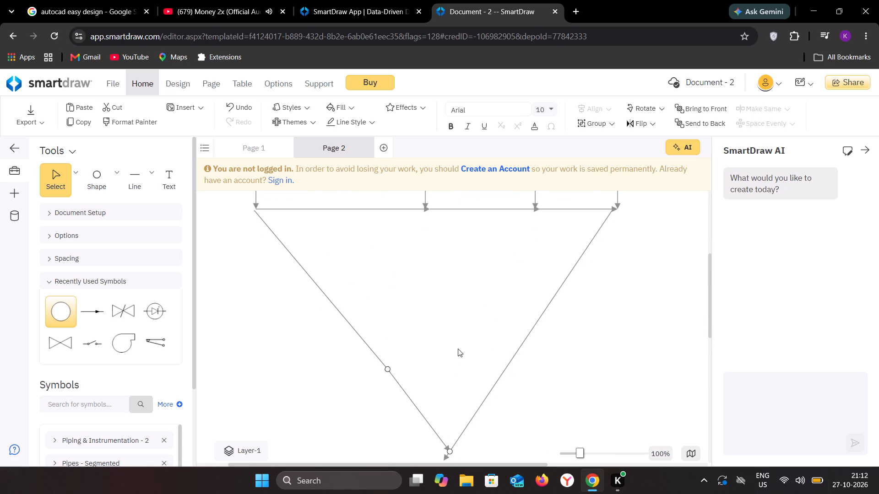
left_click(109, 189)
left_click(118, 177)
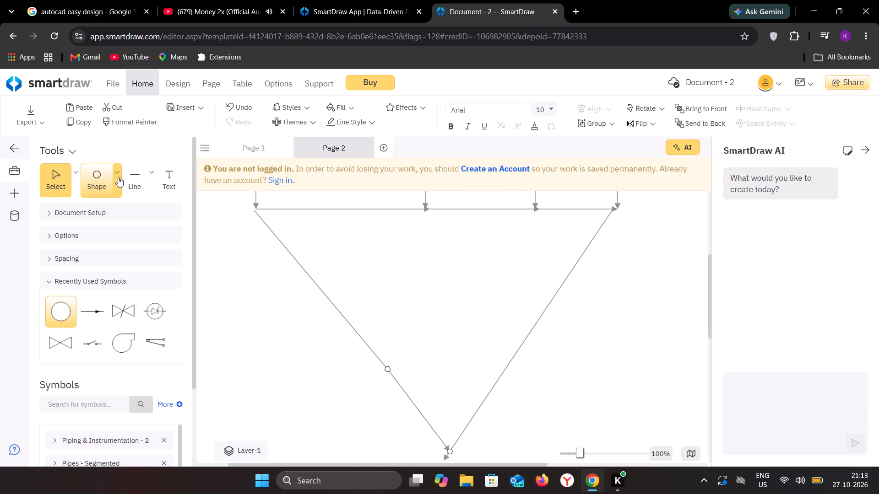
left_click_drag(162, 255, 219, 258)
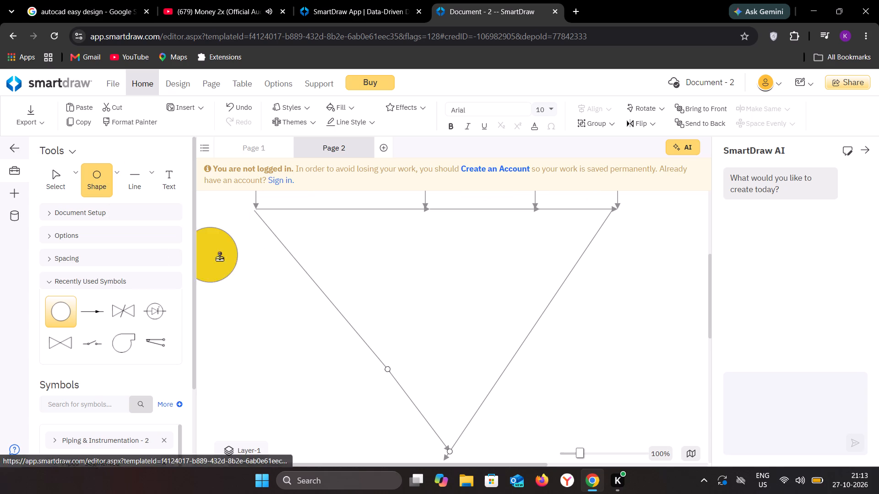
left_click_drag(219, 258, 358, 256)
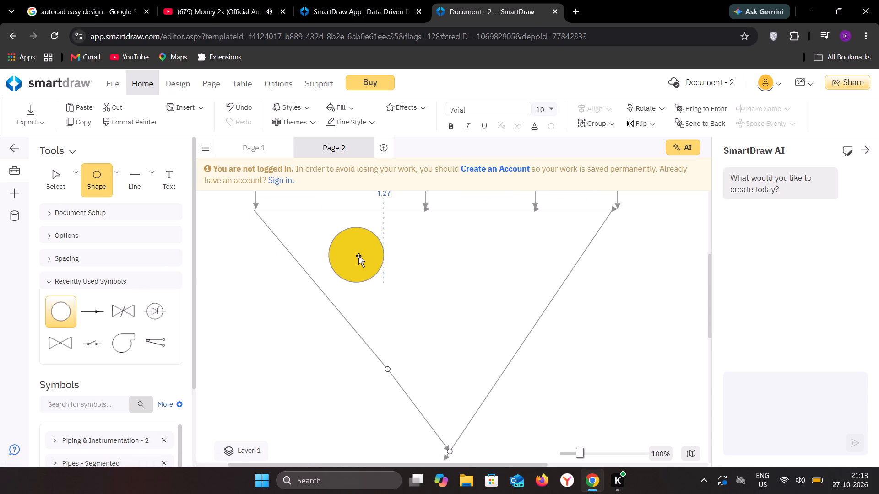
Extend the new circle to the right with a connected arrow symbol followed by a second connected circle.
left_click(395, 254)
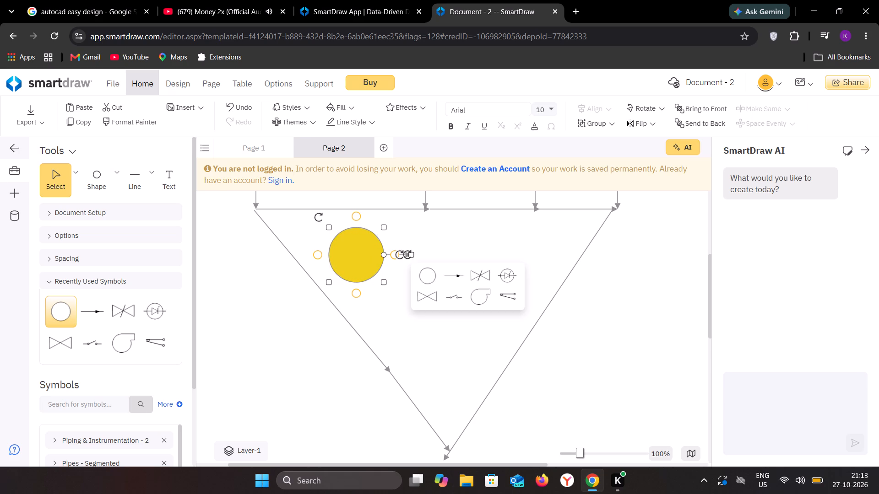
left_click(461, 270)
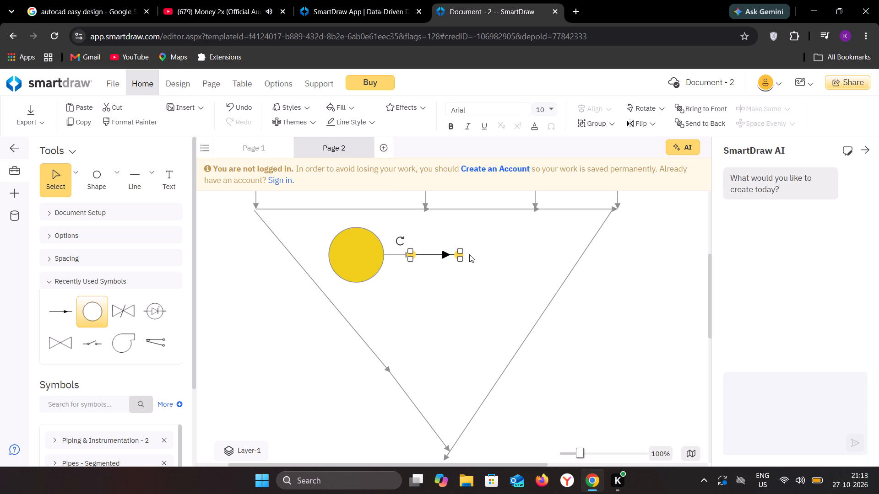
left_click(458, 252)
left_click(458, 252)
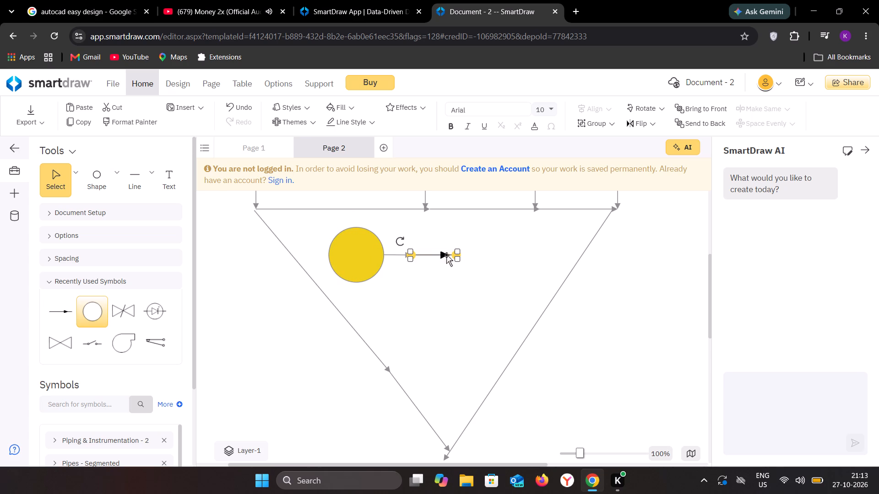
left_click(440, 255)
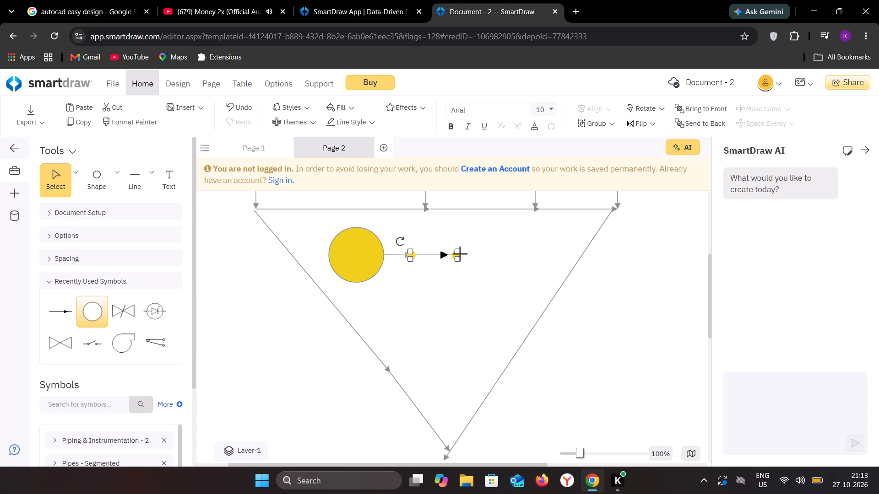
left_click(461, 254)
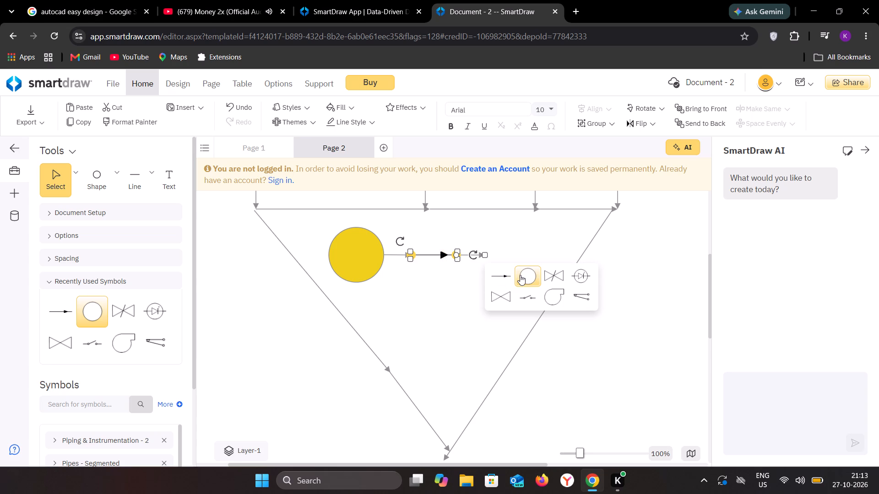
left_click(520, 275)
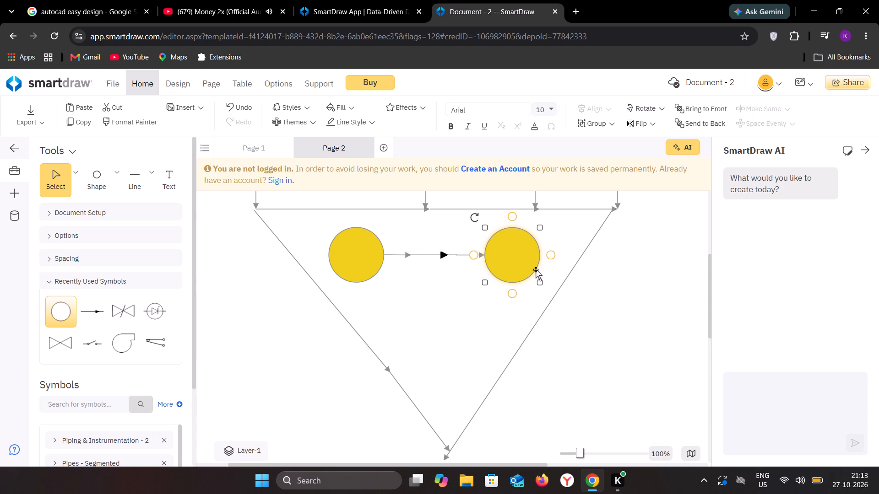
left_click(435, 264)
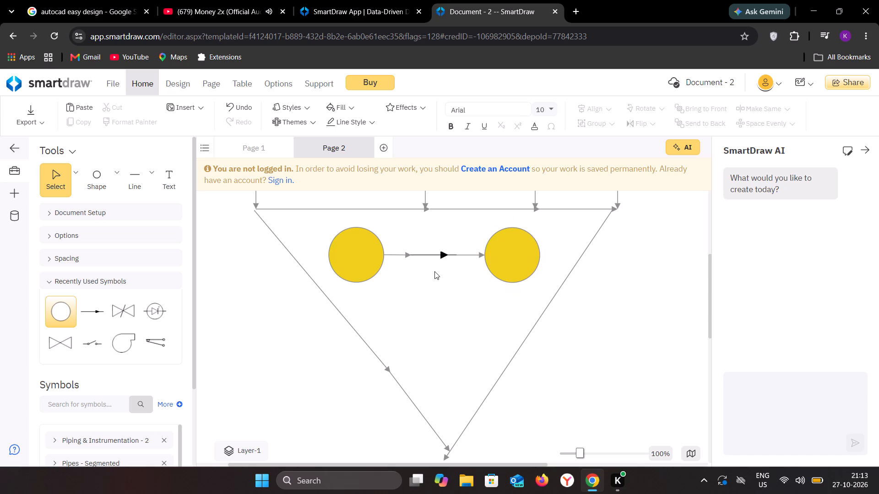
Place an ellipse inside the V, centred below the two connected circles.
scroll(434, 271, "down", 1)
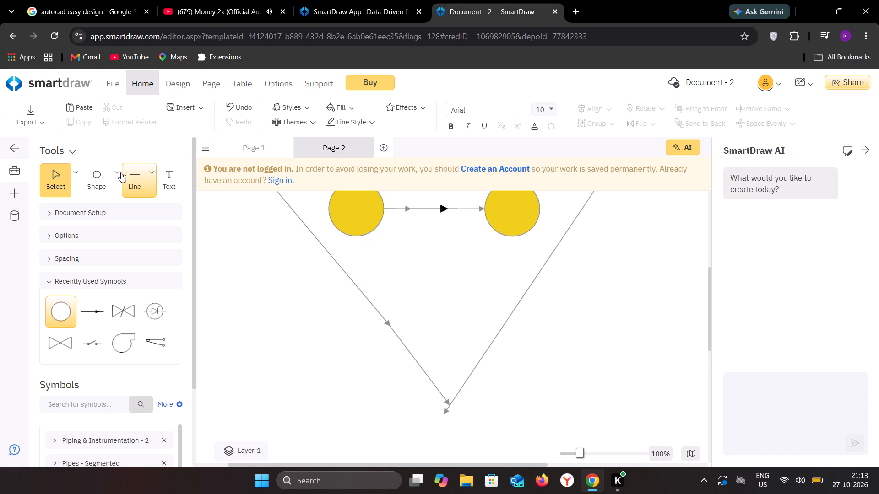
left_click(88, 175)
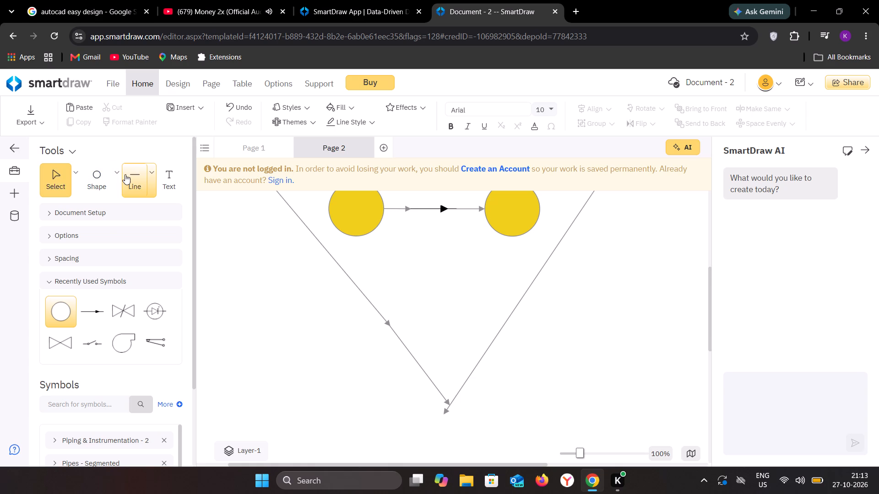
left_click(125, 174)
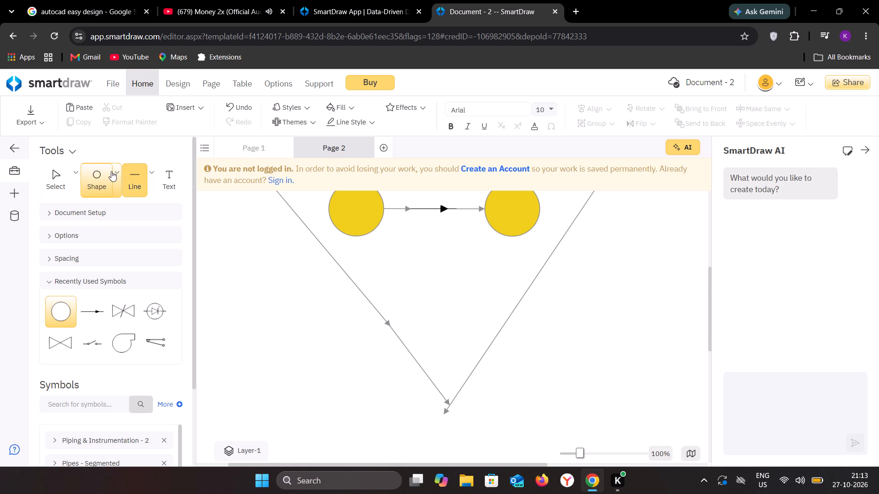
left_click(113, 173)
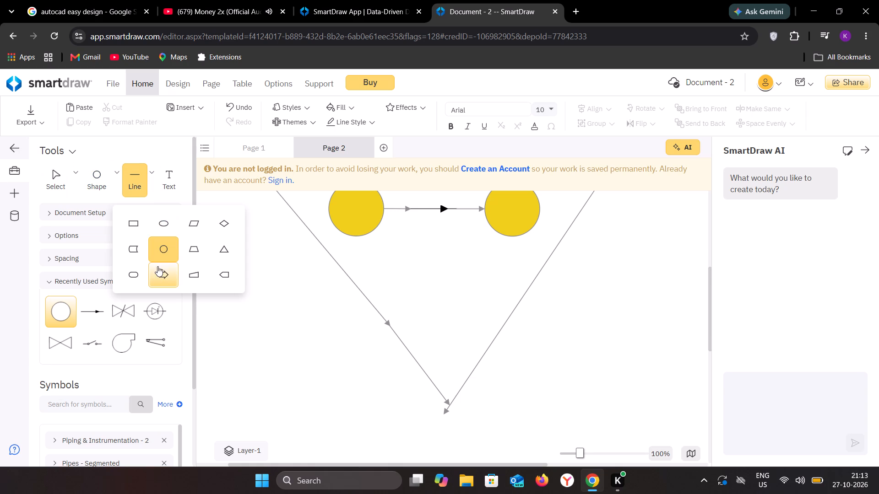
left_click(161, 227)
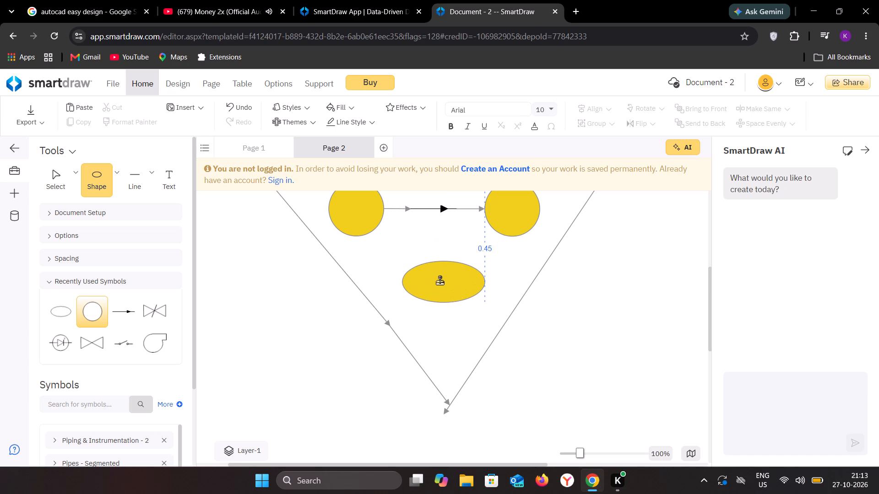
left_click(435, 281)
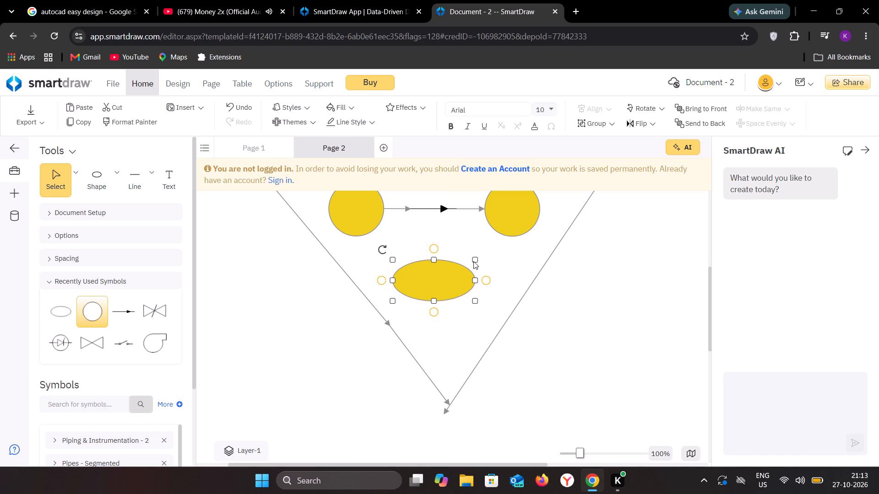
left_click(425, 247)
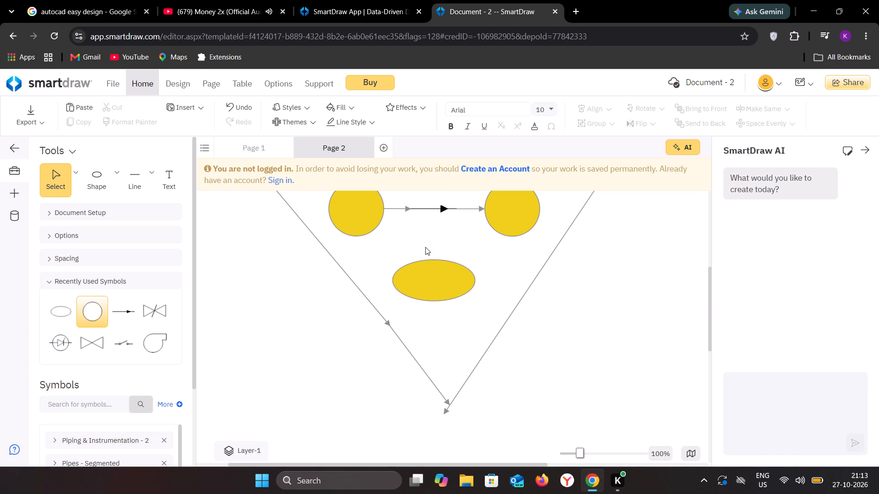
Start adding a text label just outside the left edge of the first compartment.
scroll(455, 306, "up", 6)
scroll(455, 306, "right", 2)
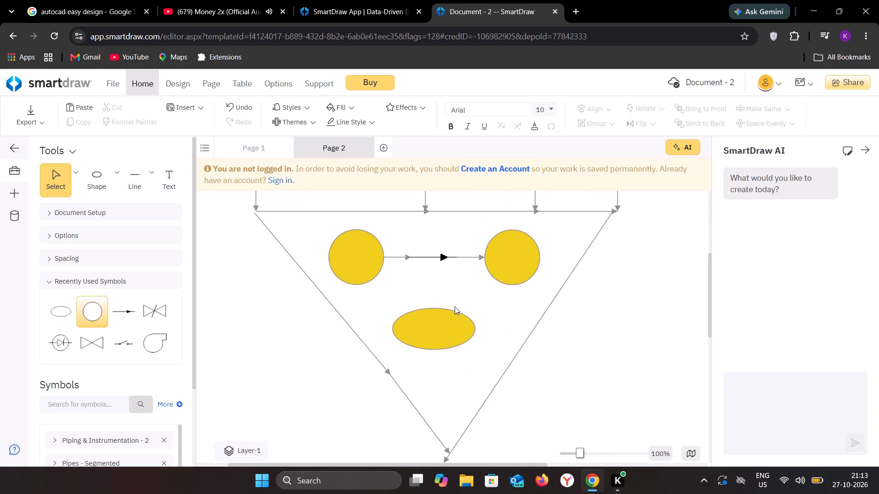
scroll(455, 306, "right", 1)
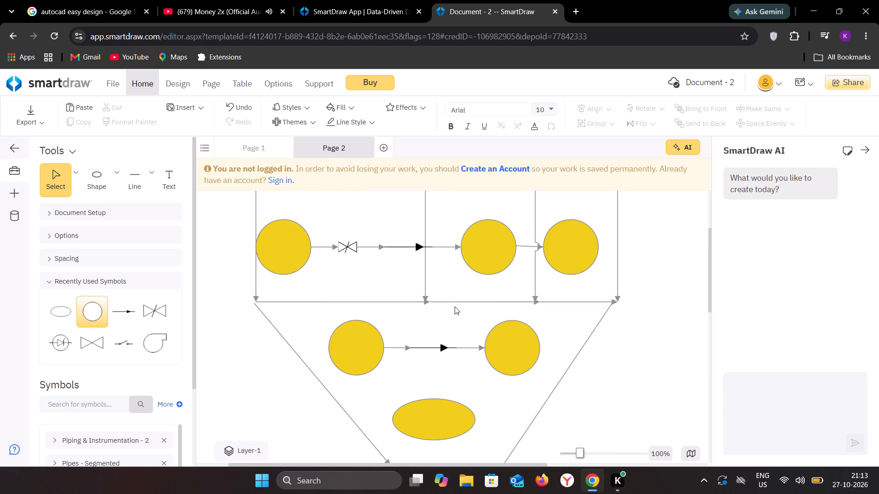
scroll(455, 306, "right", 2)
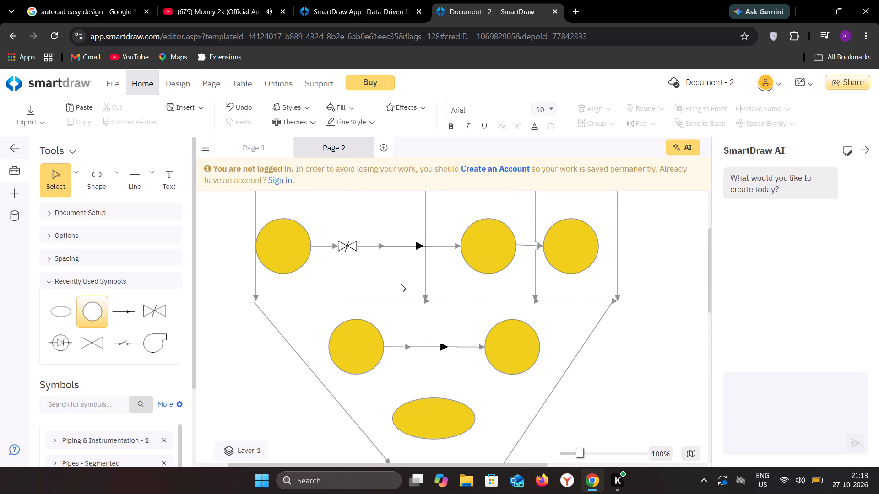
scroll(401, 284, "up", 1)
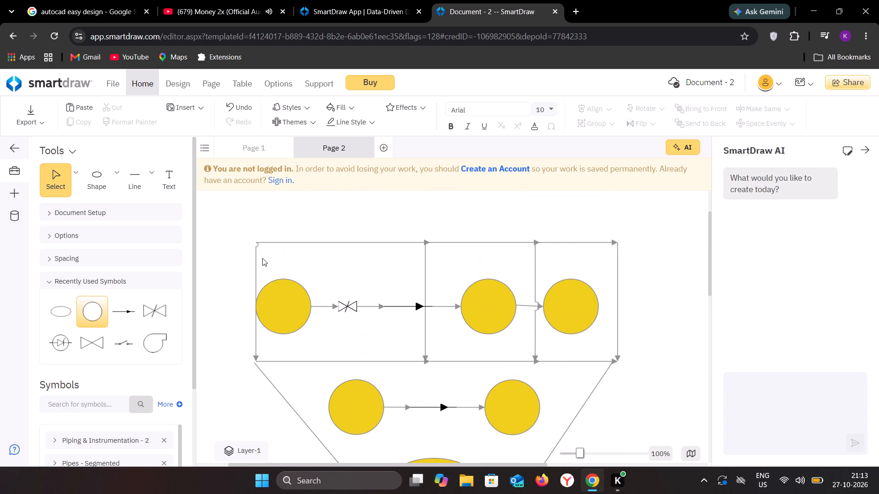
left_click_drag(168, 186, 241, 292)
left_click(241, 292)
left_click(163, 184)
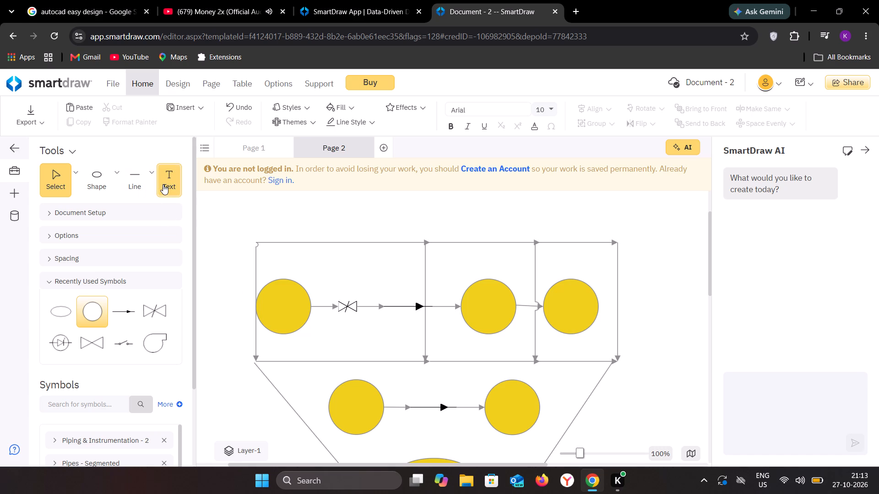
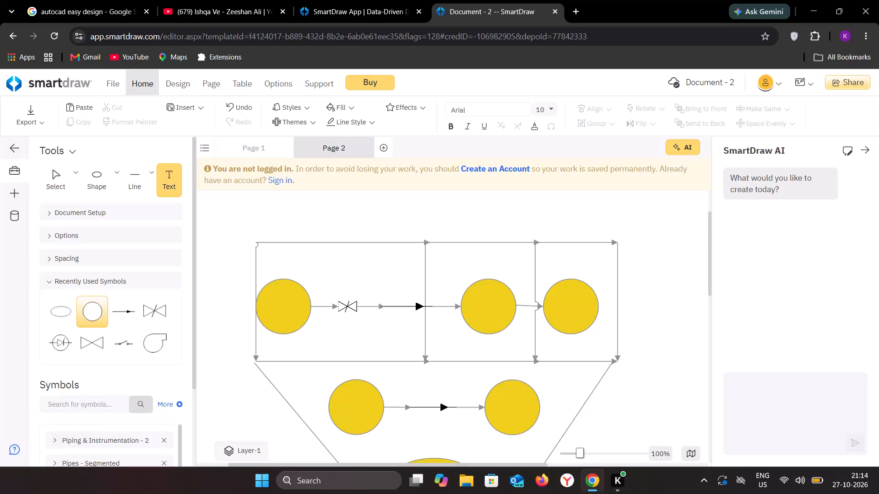
Add the text label 15mm just outside the left edge of the first compartment.
key("m")
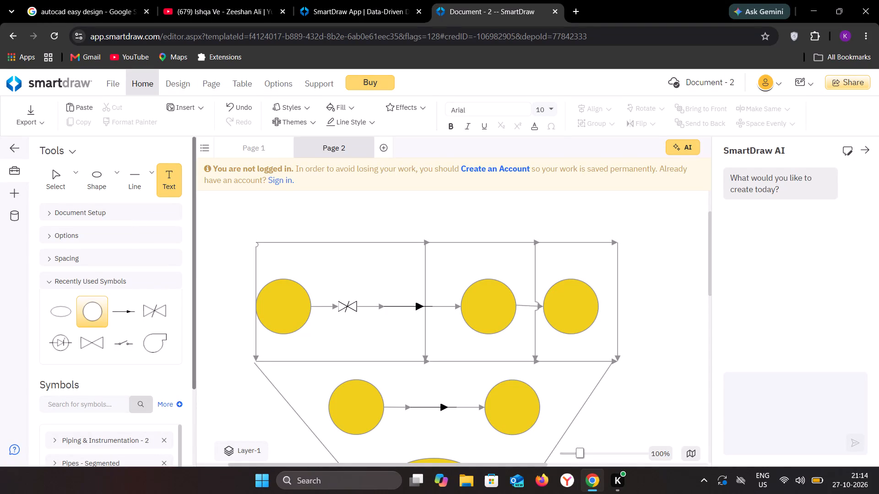
type("15m")
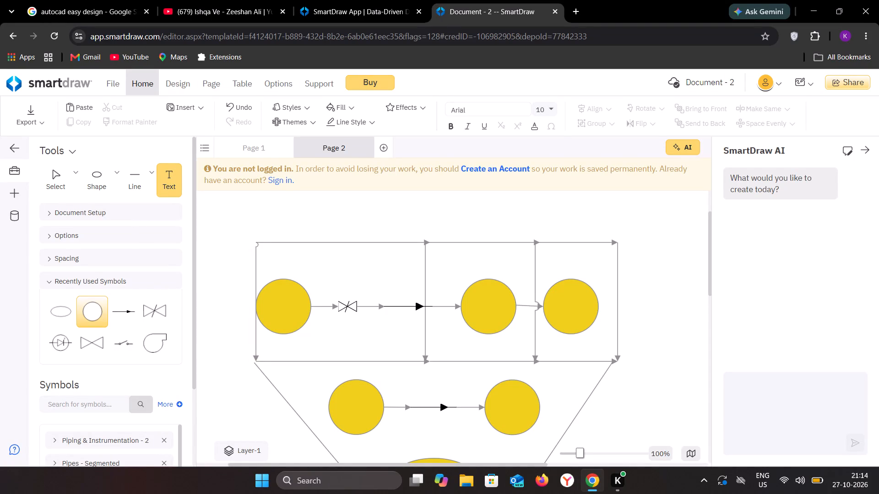
left_click(236, 294)
type("15mm")
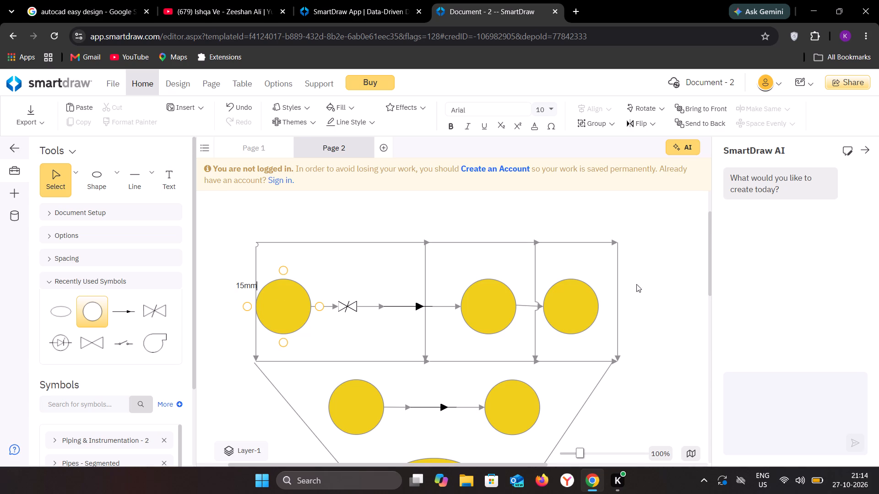
Add the text label 15mm just outside the right edge of the last compartment.
left_click(169, 177)
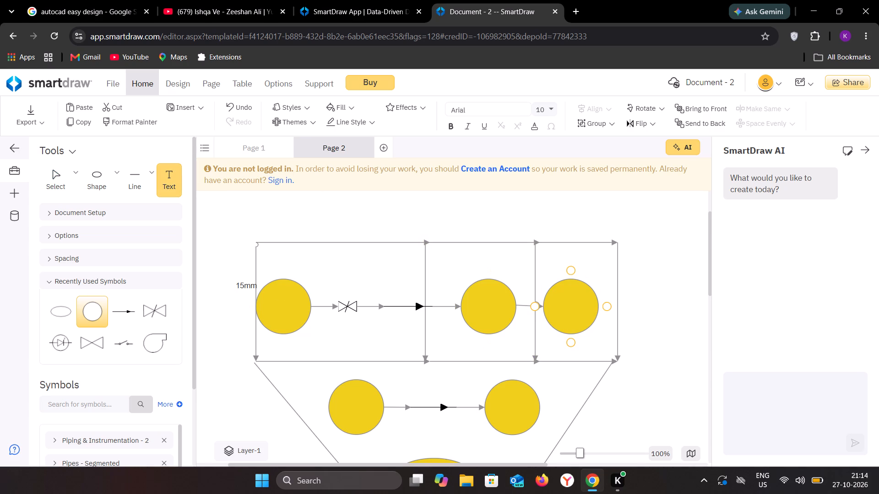
left_click(624, 294)
key("1")
type("5mm")
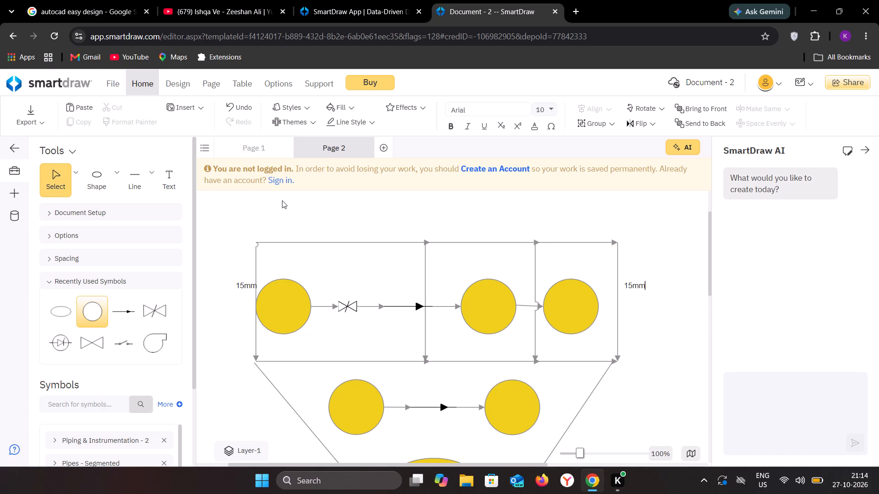
Add the text label 20mm above the first compartment.
left_click_drag(168, 179, 392, 240)
left_click(168, 169)
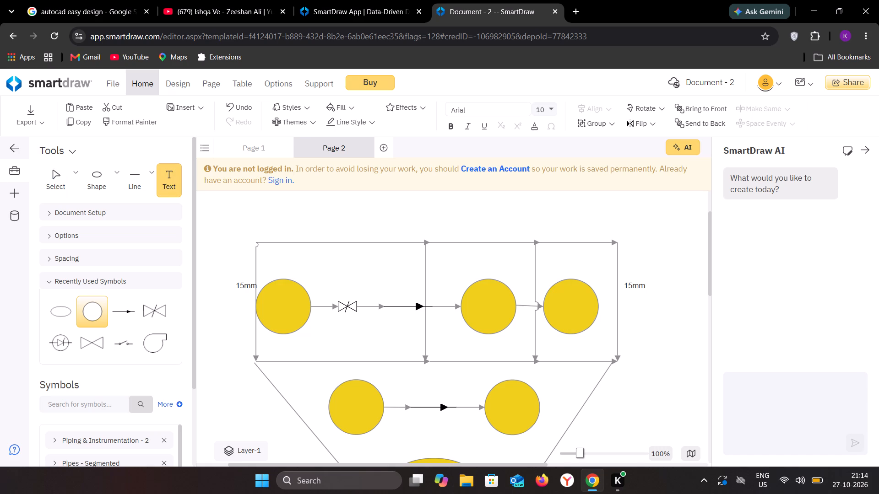
type("20")
left_click(318, 224)
type("20")
type("mm")
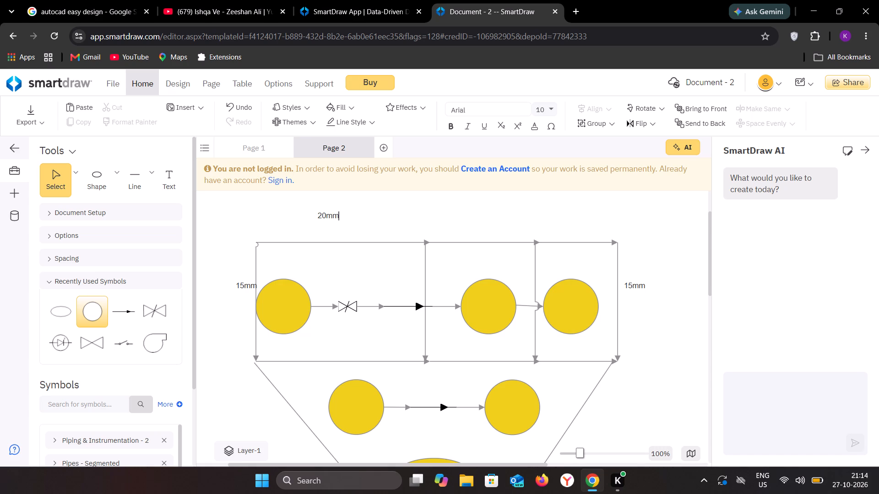
Add the text label 18mm above the middle compartment.
left_click_drag(167, 162, 169, 173)
left_click(169, 173)
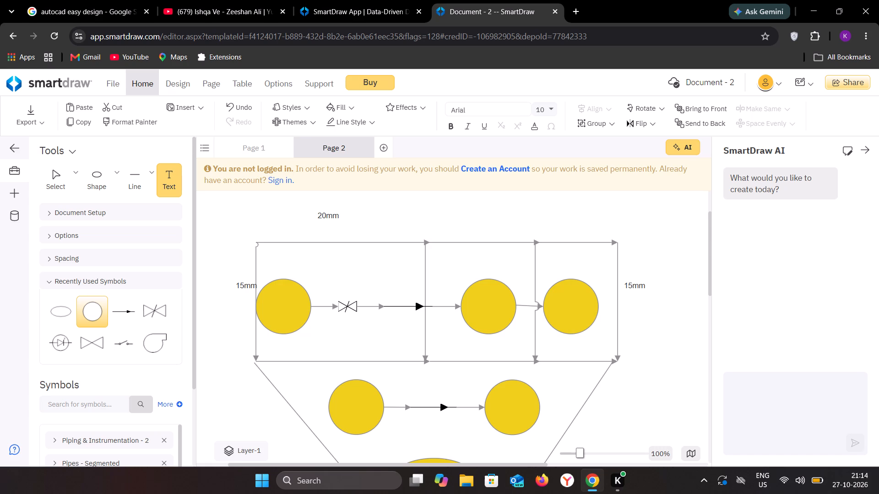
type("18")
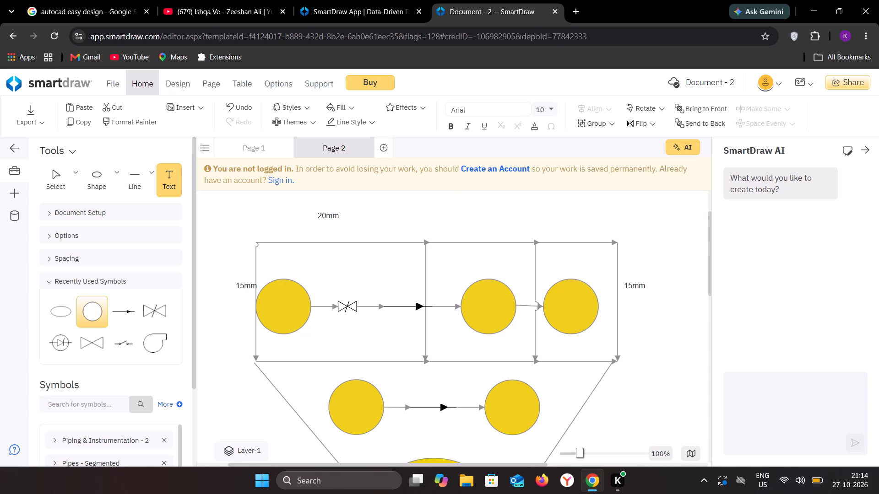
left_click(461, 226)
key("1")
key("8")
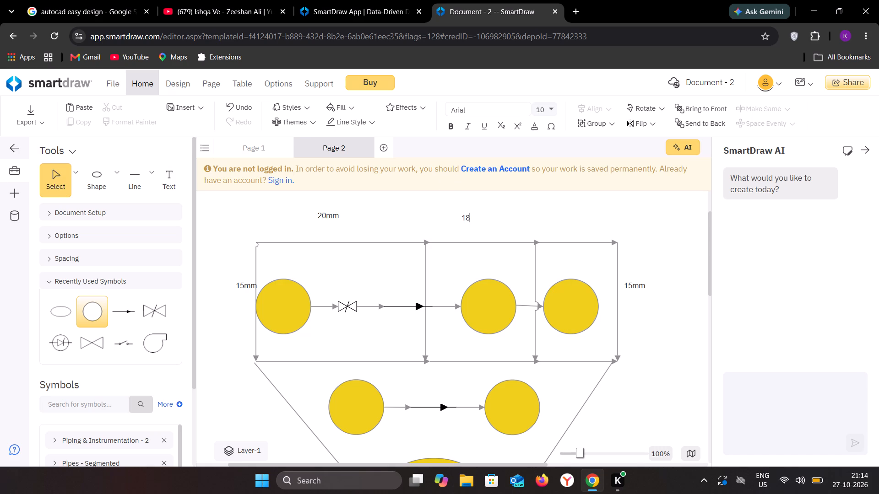
type("mm")
Add the text label 10mm above the last compartment.
left_click(178, 181)
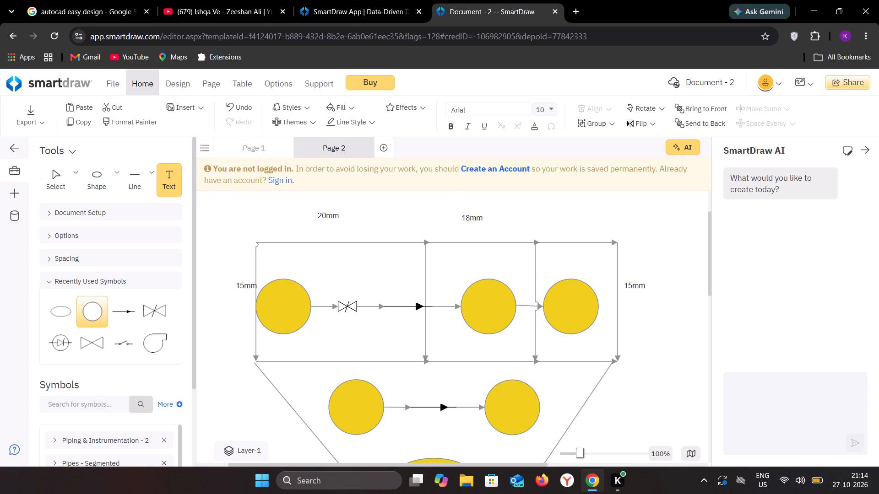
left_click(548, 223)
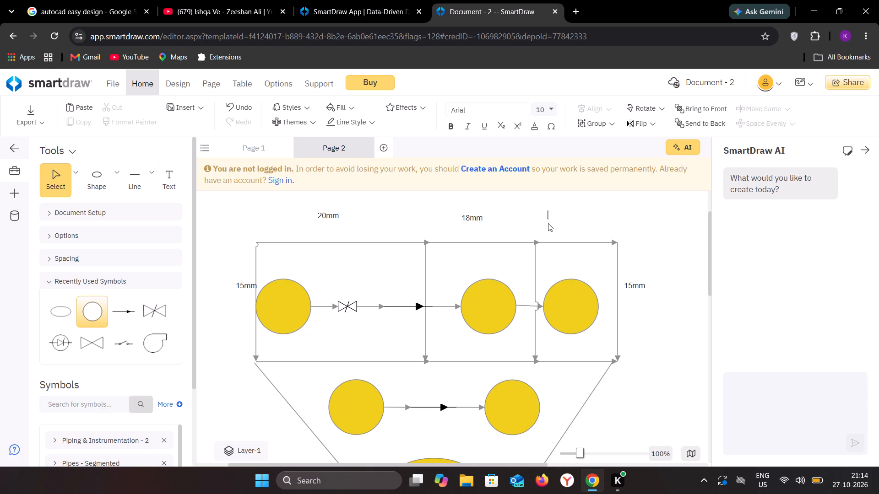
key("1")
type("0mm")
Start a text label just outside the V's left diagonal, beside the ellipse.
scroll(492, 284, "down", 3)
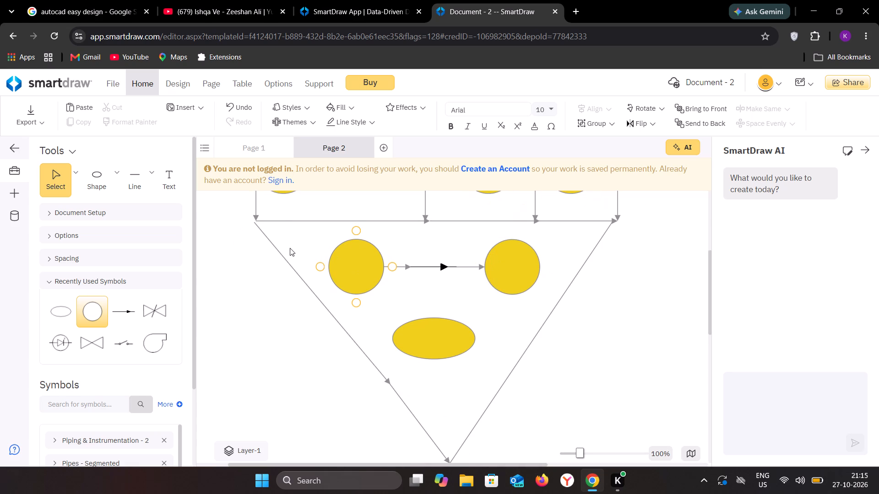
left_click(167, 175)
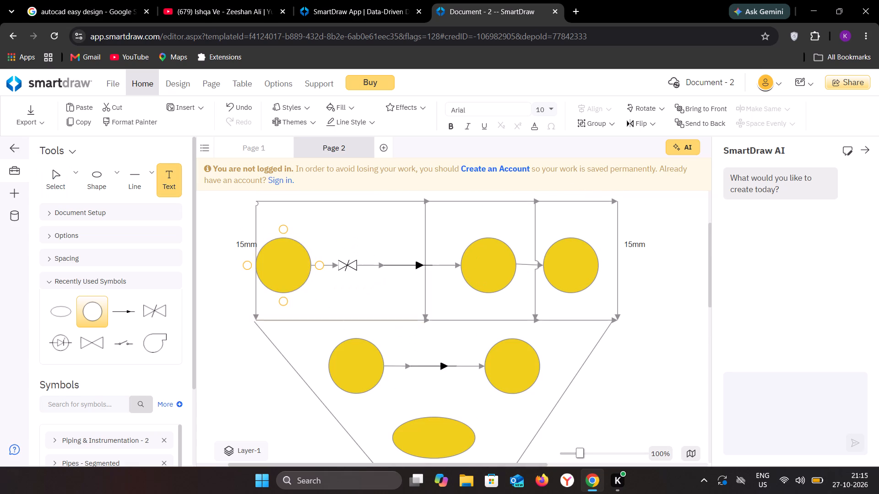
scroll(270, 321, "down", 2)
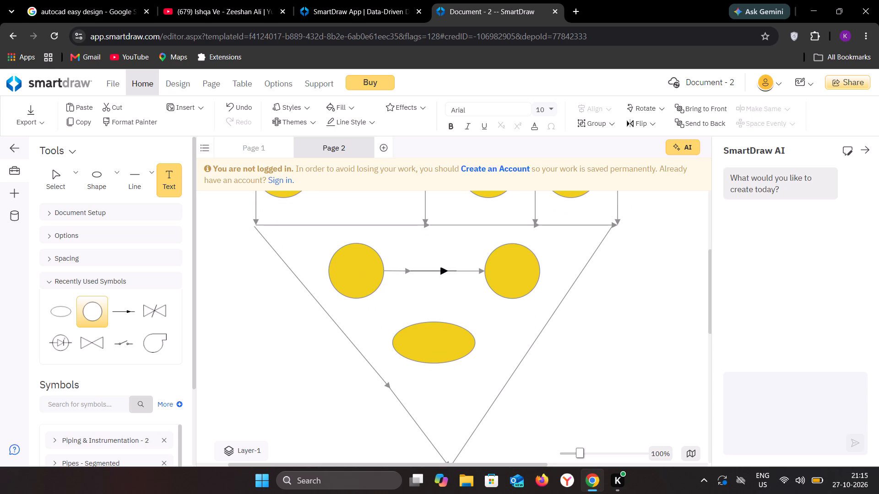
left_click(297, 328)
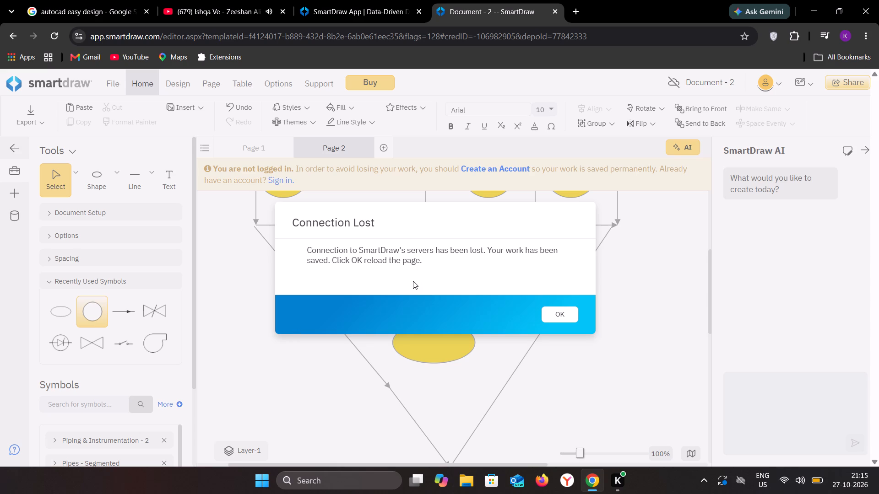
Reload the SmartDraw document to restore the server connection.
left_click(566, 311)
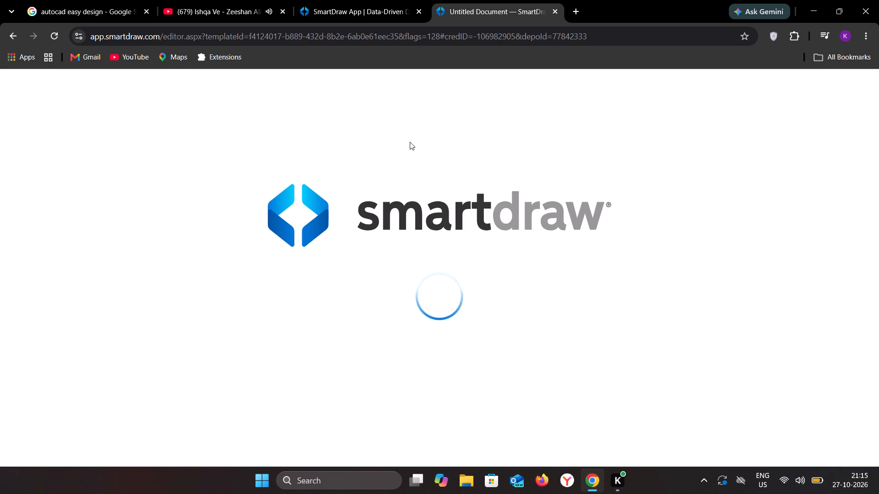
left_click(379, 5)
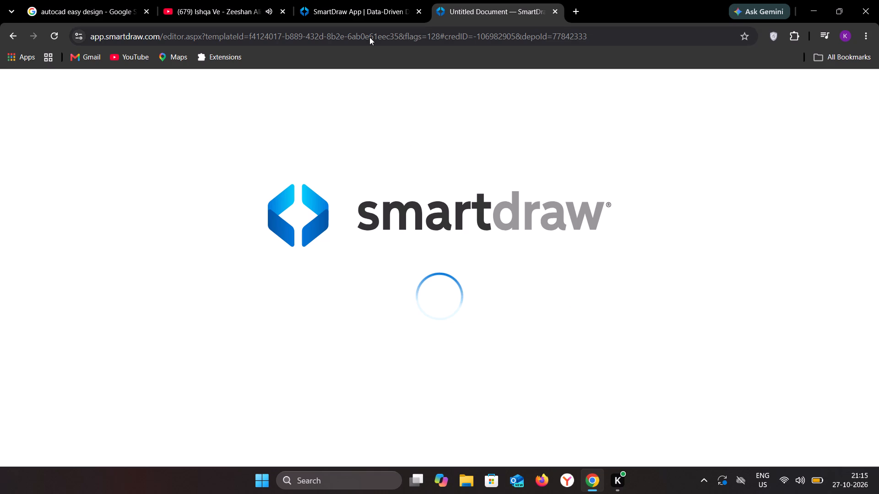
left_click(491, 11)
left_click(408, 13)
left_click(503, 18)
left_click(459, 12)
Close both SmartDraw browser tabs.
left_click(419, 13)
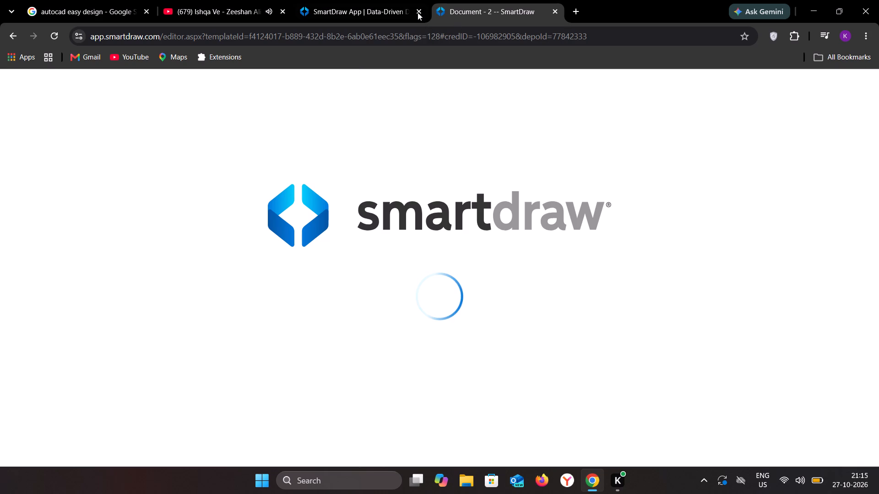
left_click(419, 13)
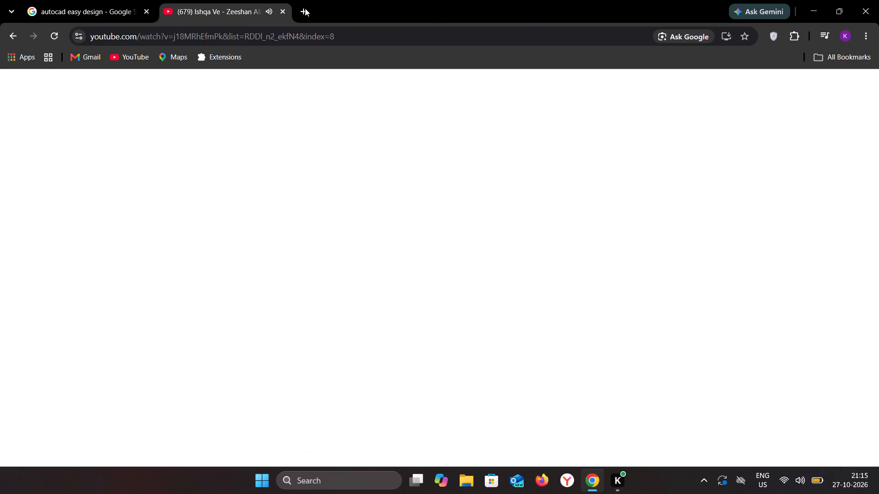
Open a new browser tab ready for a web address or search.
left_click(309, 10)
left_click(291, 37)
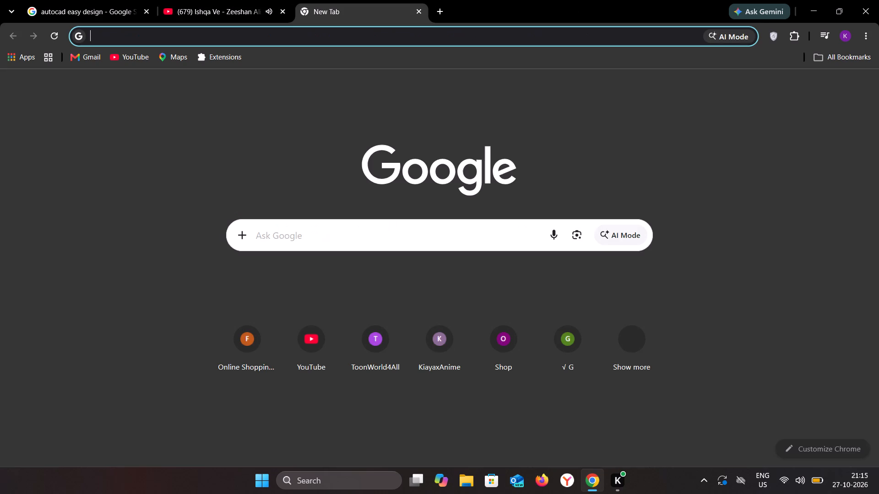